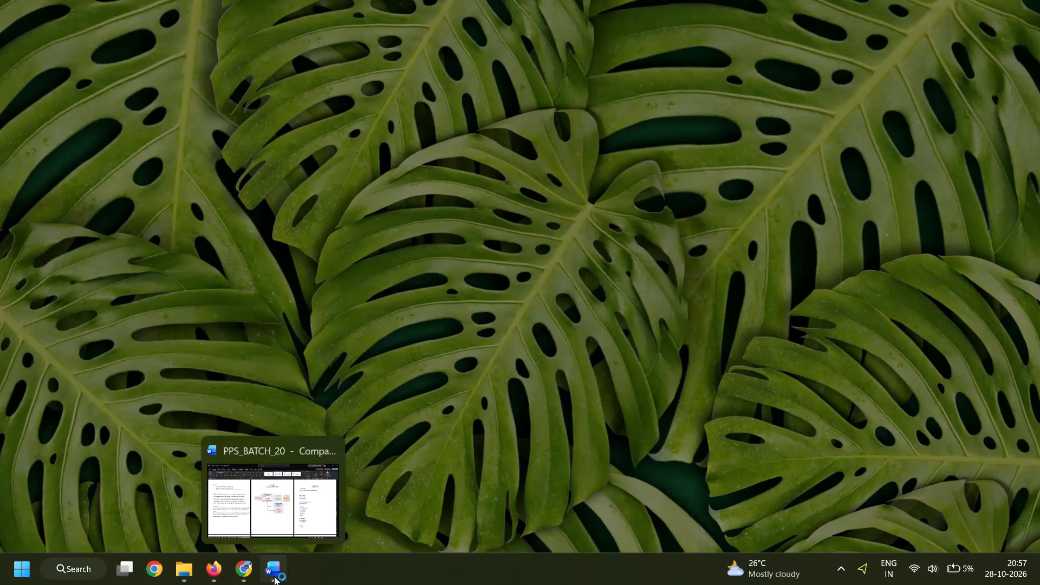
Switch to the open PPS_BATCH_20 document in Word.
click(276, 530)
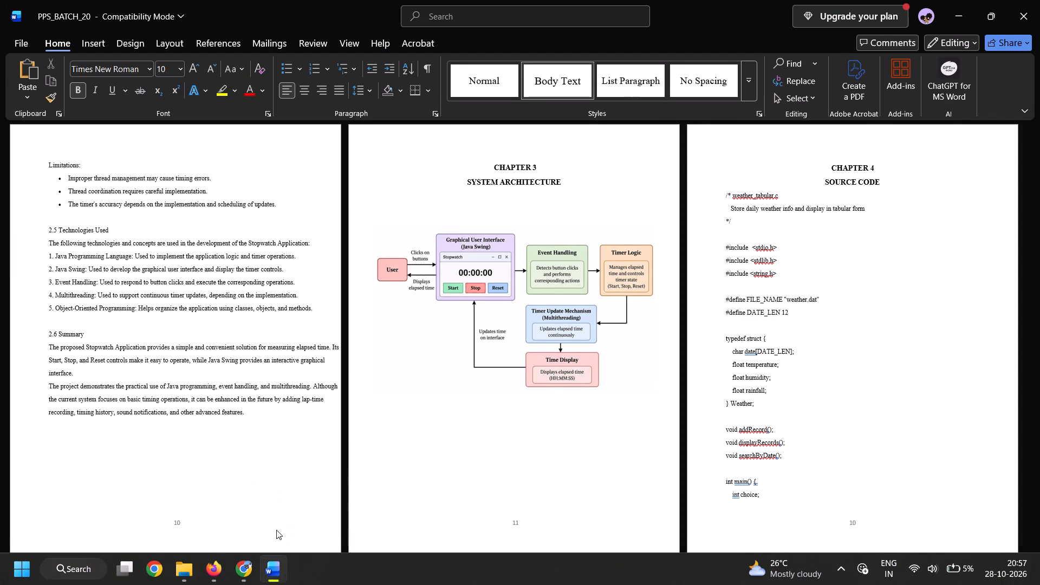
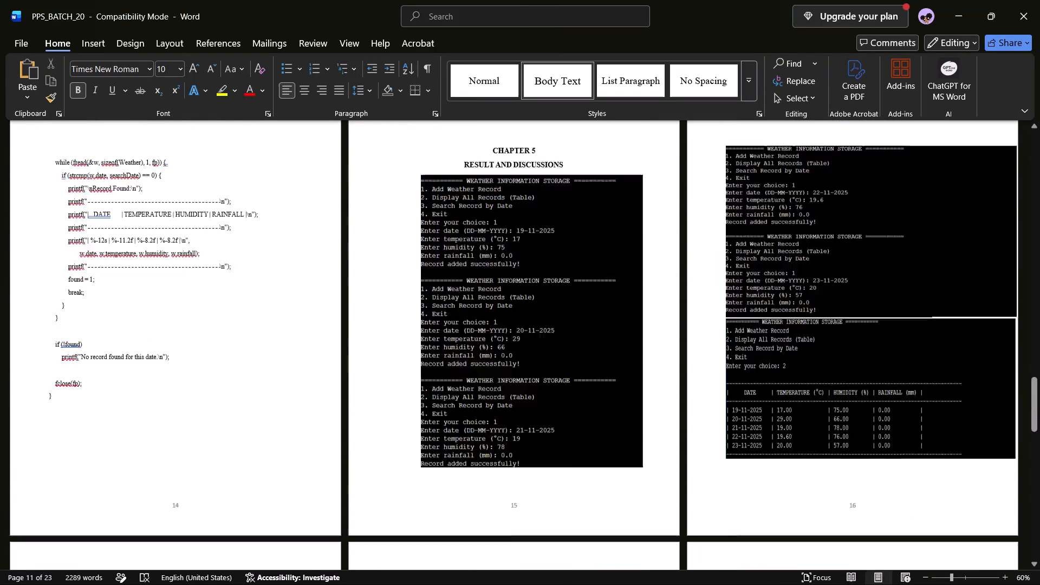
Review the report's Chapter 3 system architecture, Chapter 4 source code and Chapter 5 results pages.
scroll(391, 427, up, 3)
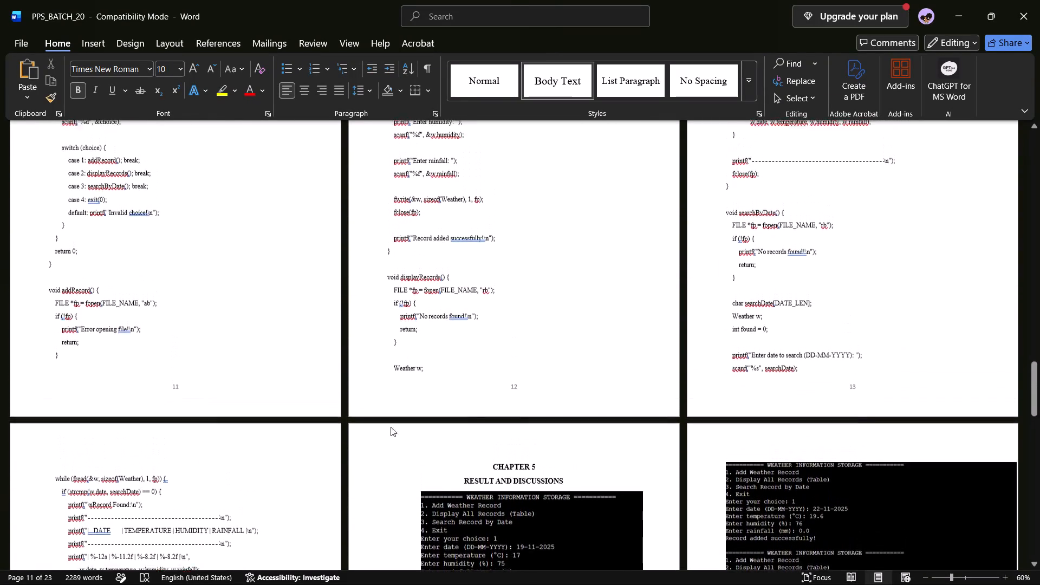
scroll(391, 427, up, 3)
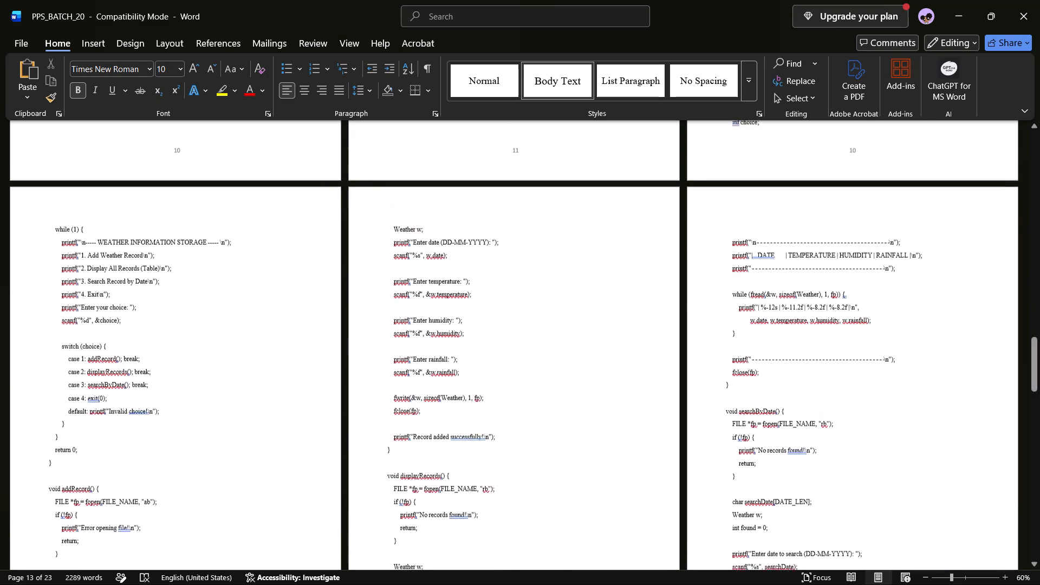
scroll(391, 427, up, 2)
scroll(391, 427, down, 6)
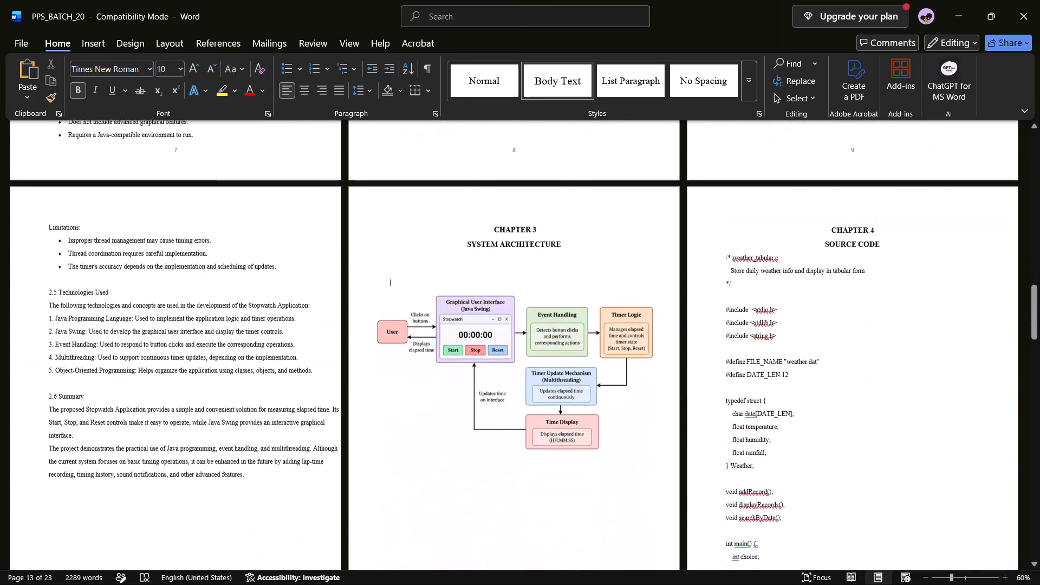
scroll(391, 427, down, 5)
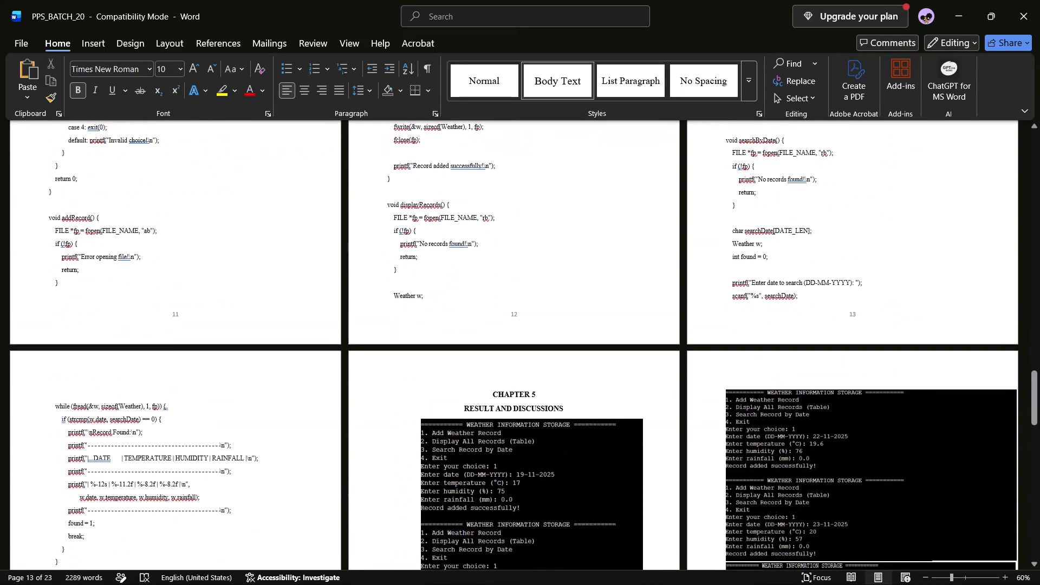
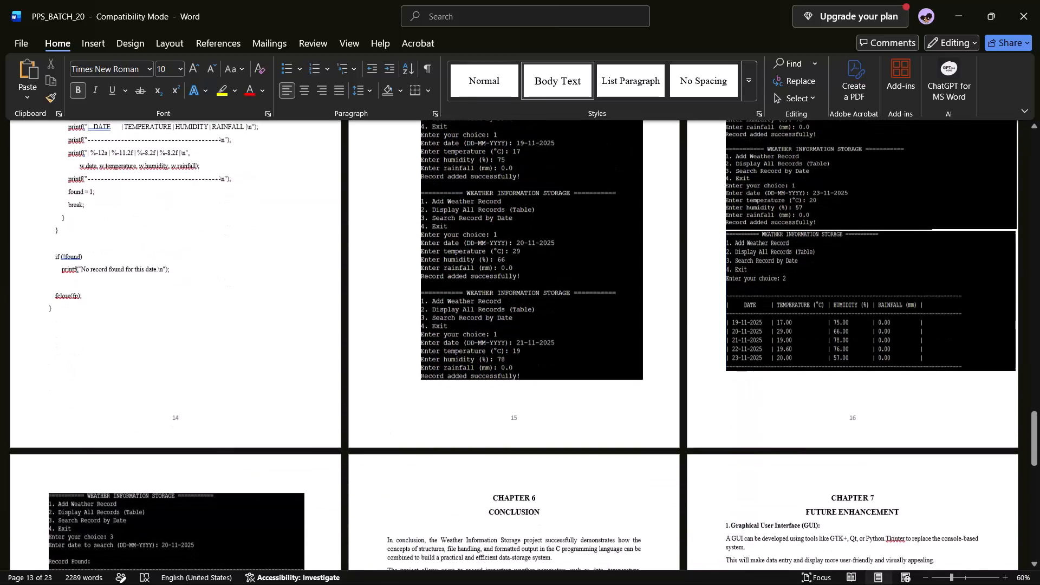
Examine the report's remaining results, Conclusion, Future Enhancement and References pages, and return to the Chapter 3 System Architecture page.
scroll(391, 427, down, 1)
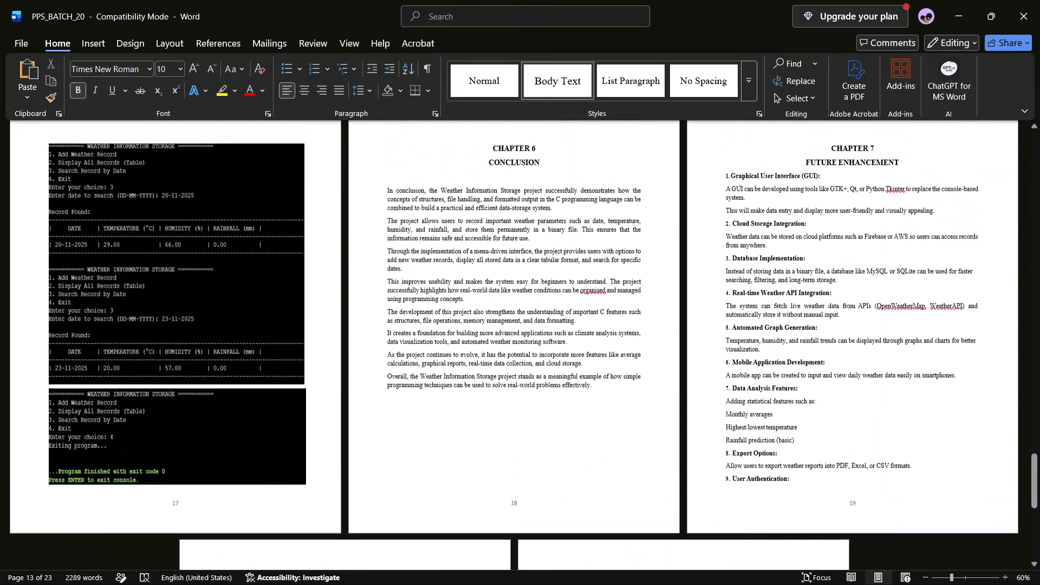
scroll(391, 427, down, 1)
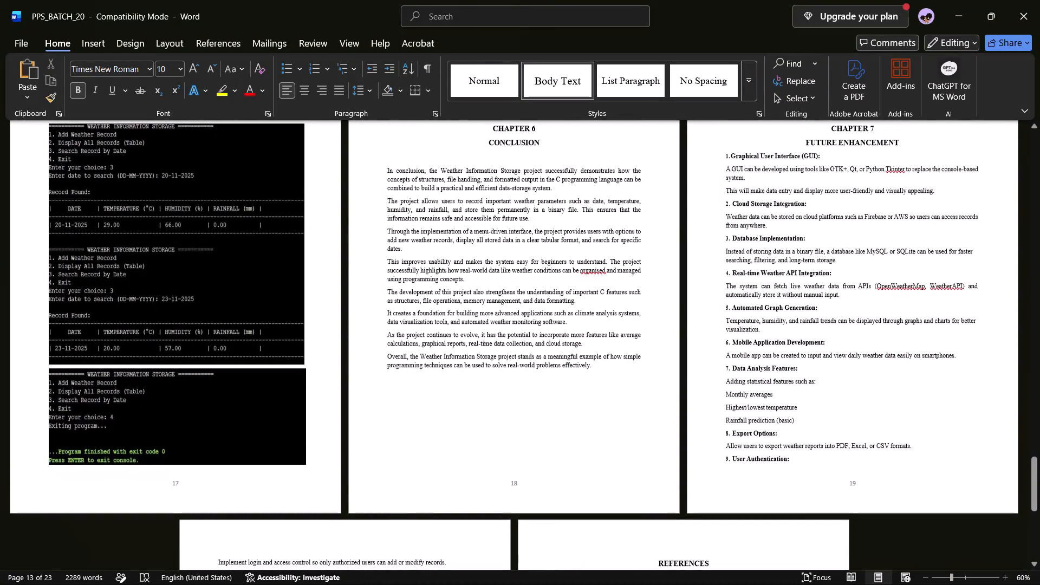
scroll(391, 427, down, 1)
scroll(391, 427, up, 4)
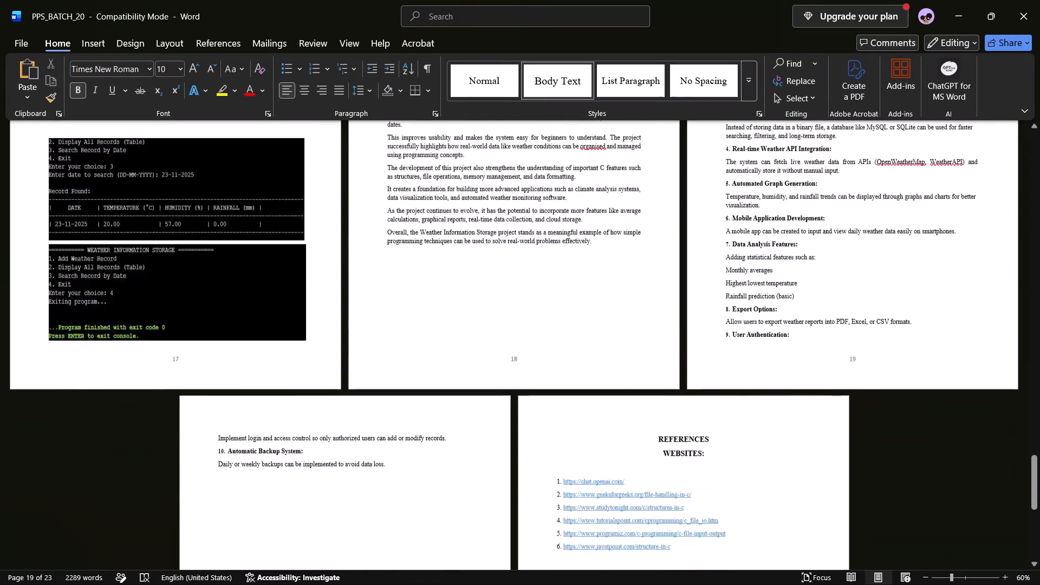
scroll(391, 427, up, 8)
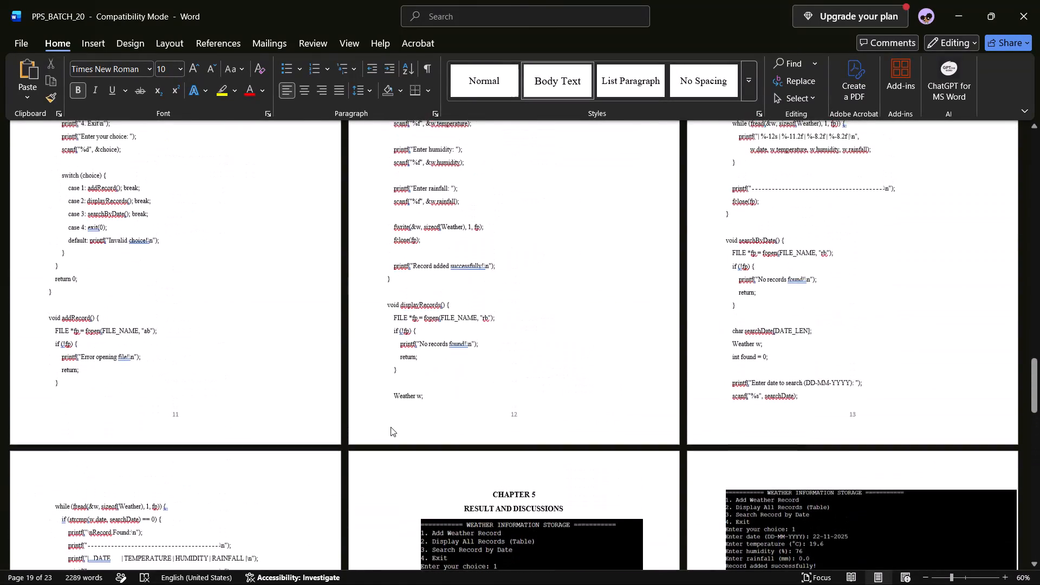
scroll(391, 427, up, 2)
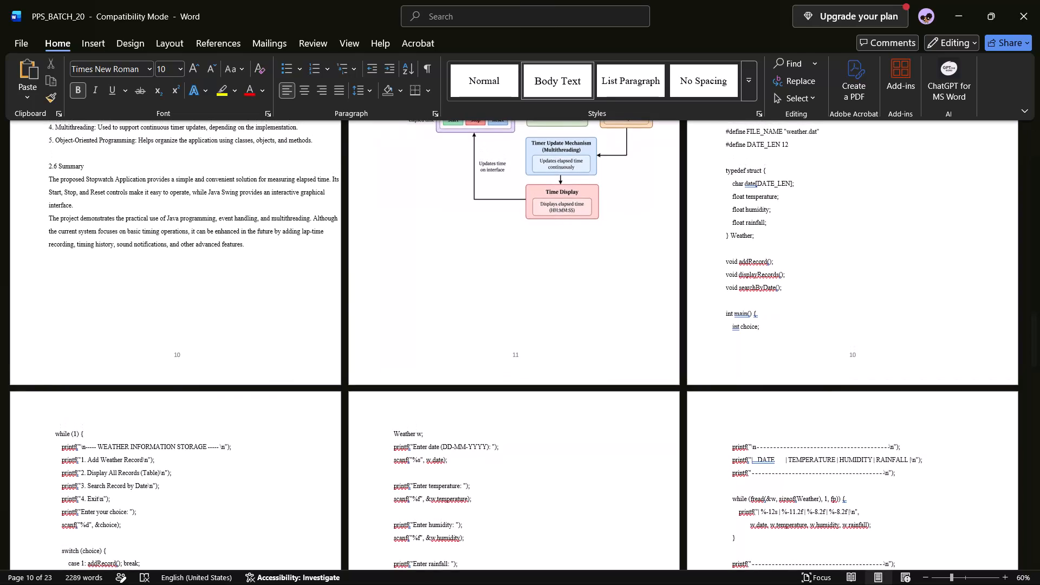
scroll(391, 427, up, 2)
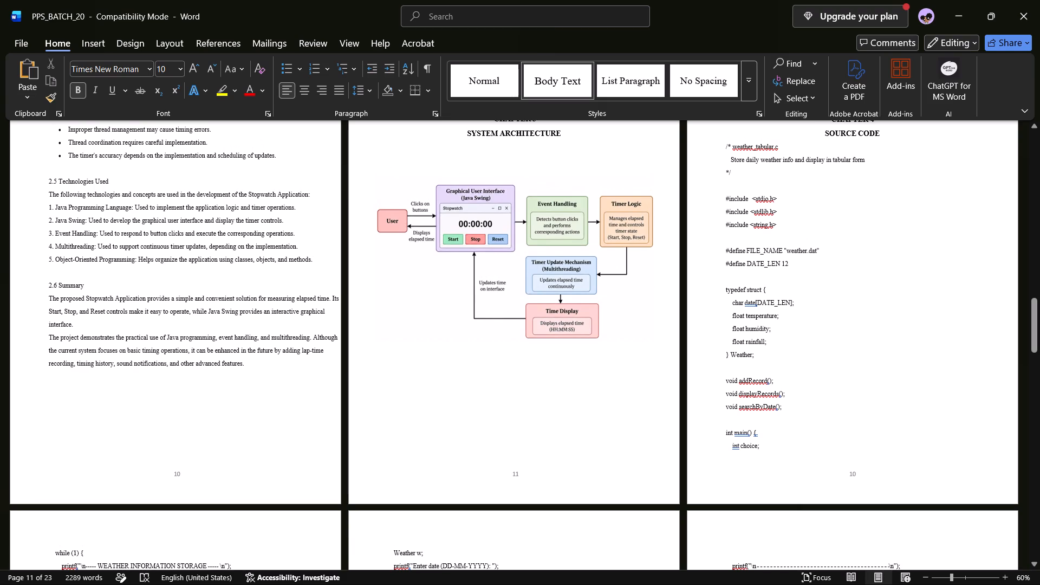
click(391, 427)
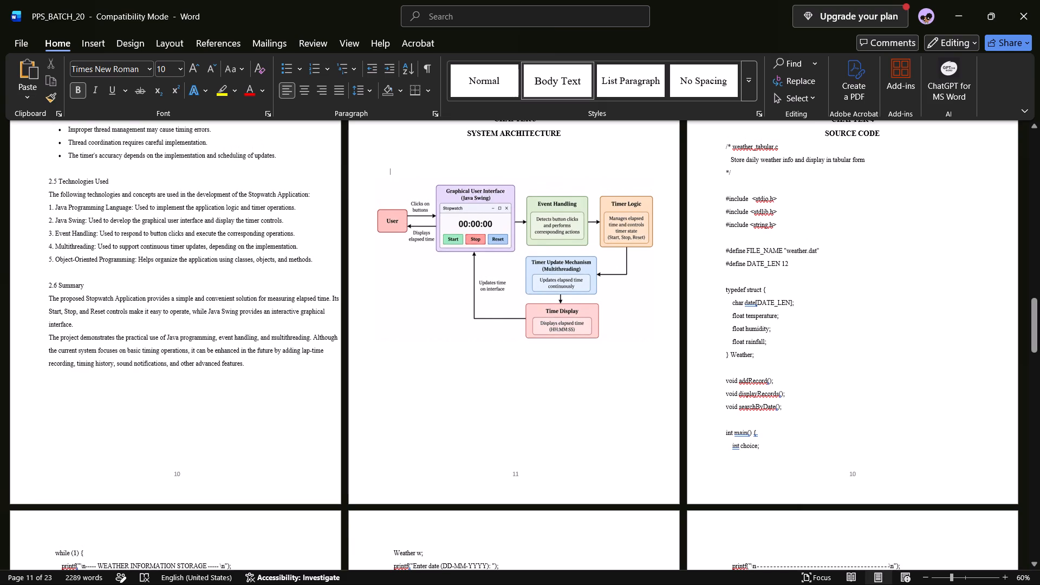
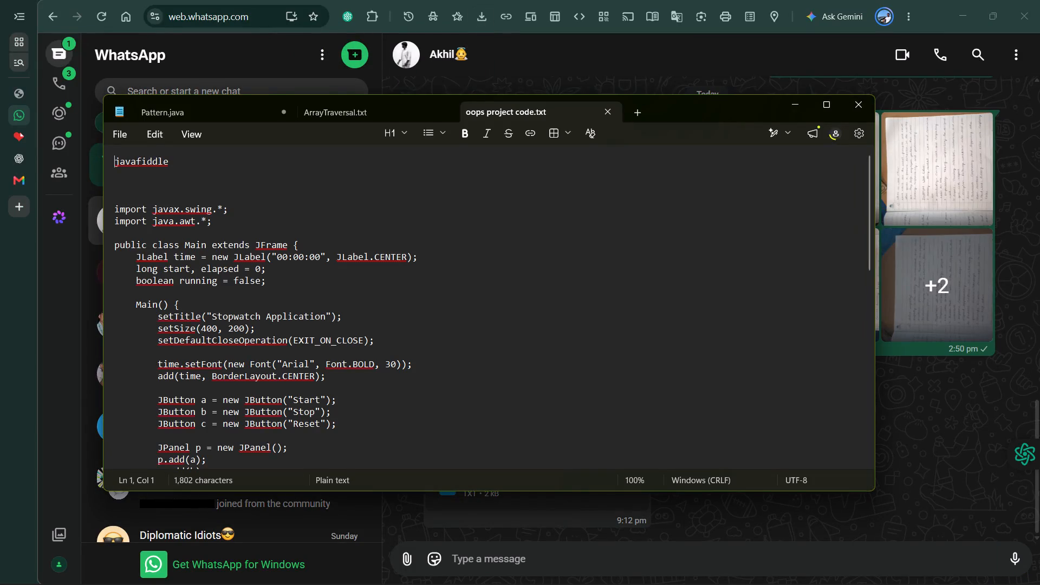
Copy the entire contents of oops project code.txt, the Java stopwatch source code, from Notepad.
key(ctrl+a)
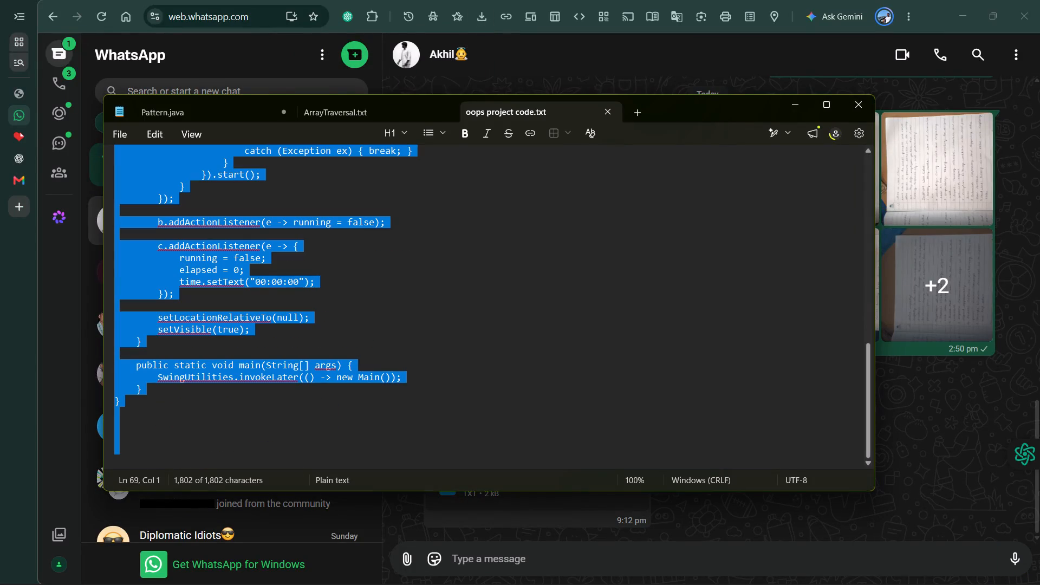
key(ctrl+c)
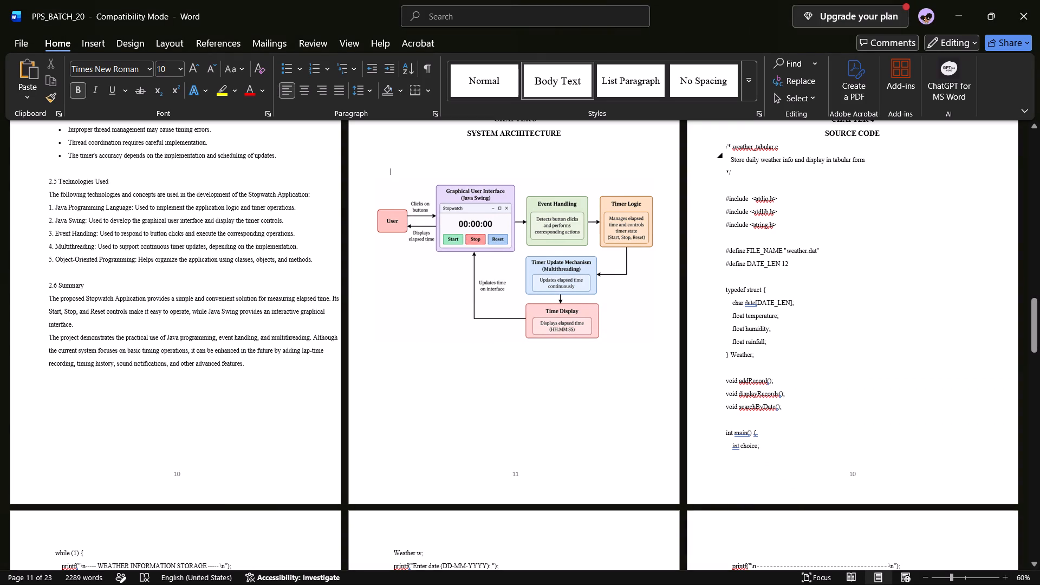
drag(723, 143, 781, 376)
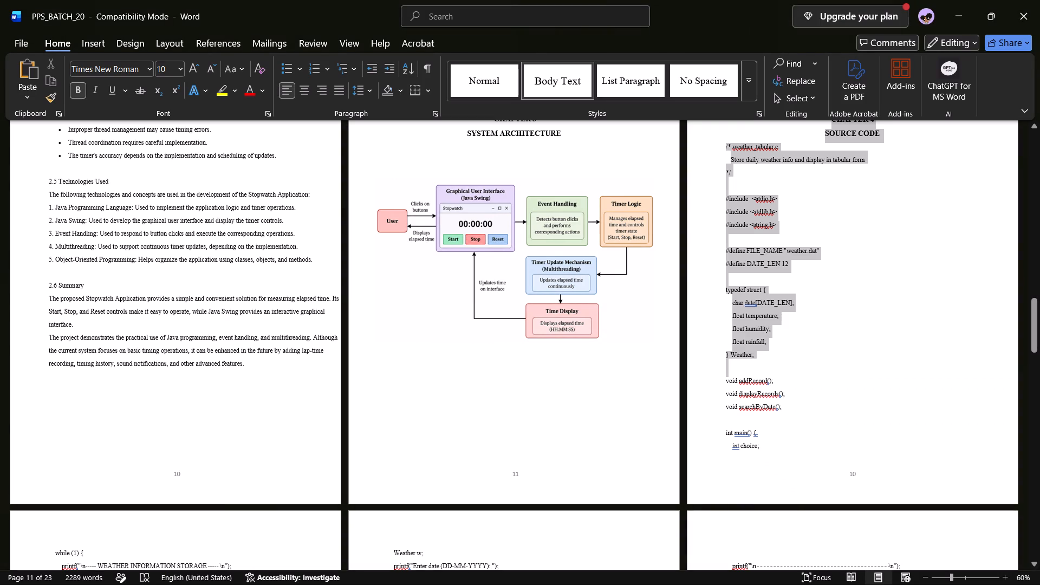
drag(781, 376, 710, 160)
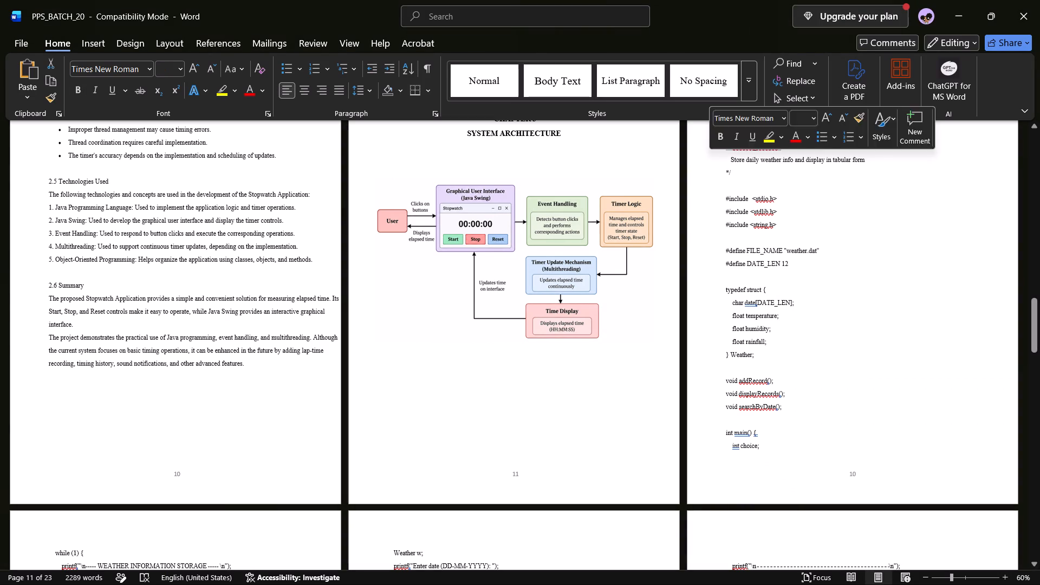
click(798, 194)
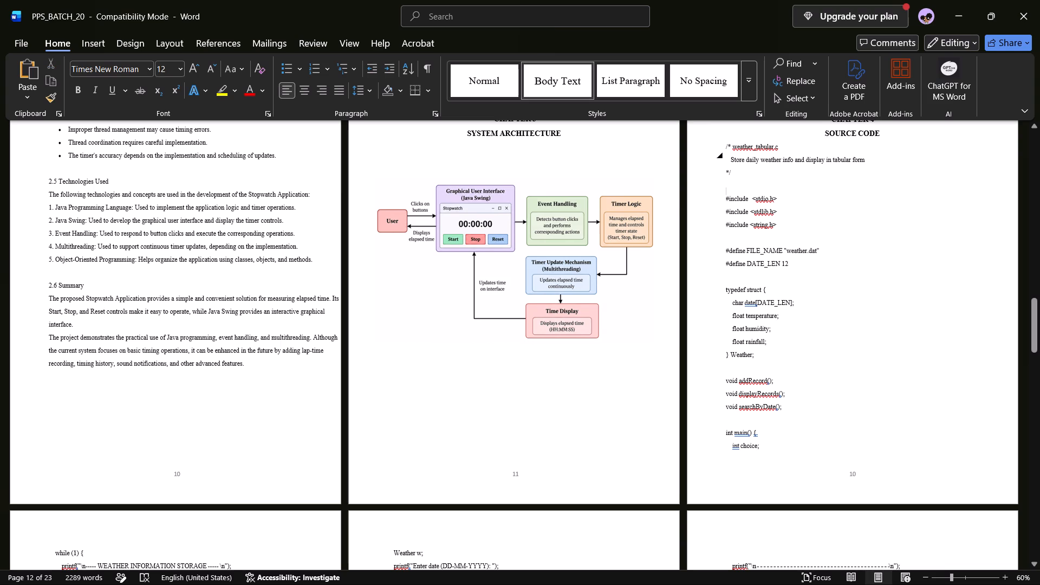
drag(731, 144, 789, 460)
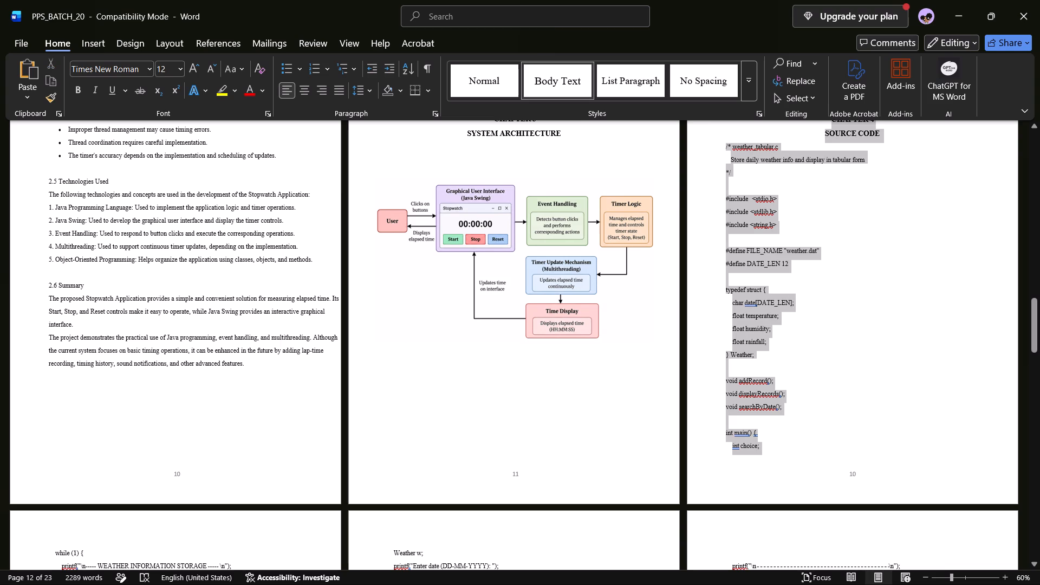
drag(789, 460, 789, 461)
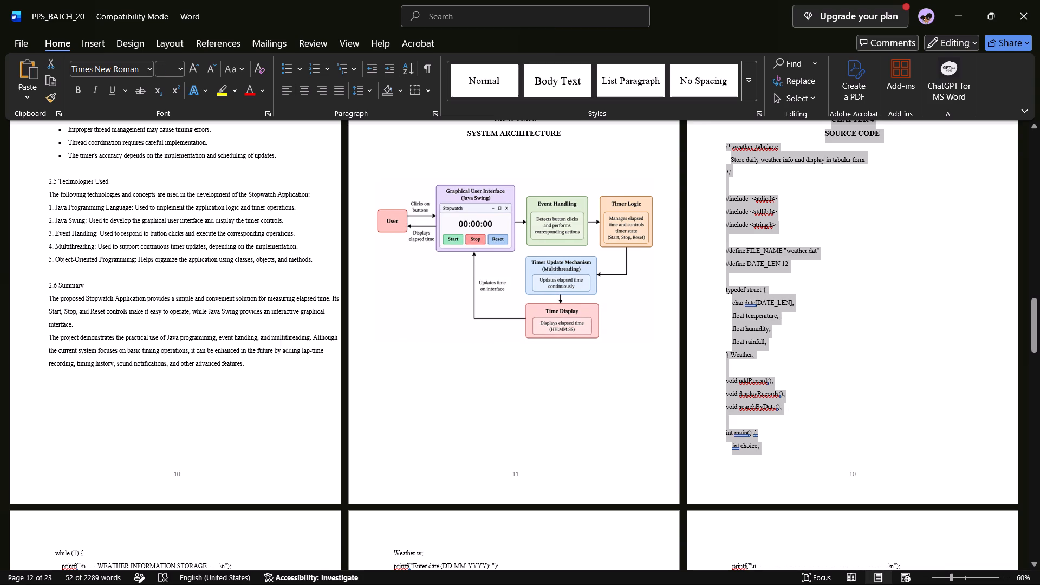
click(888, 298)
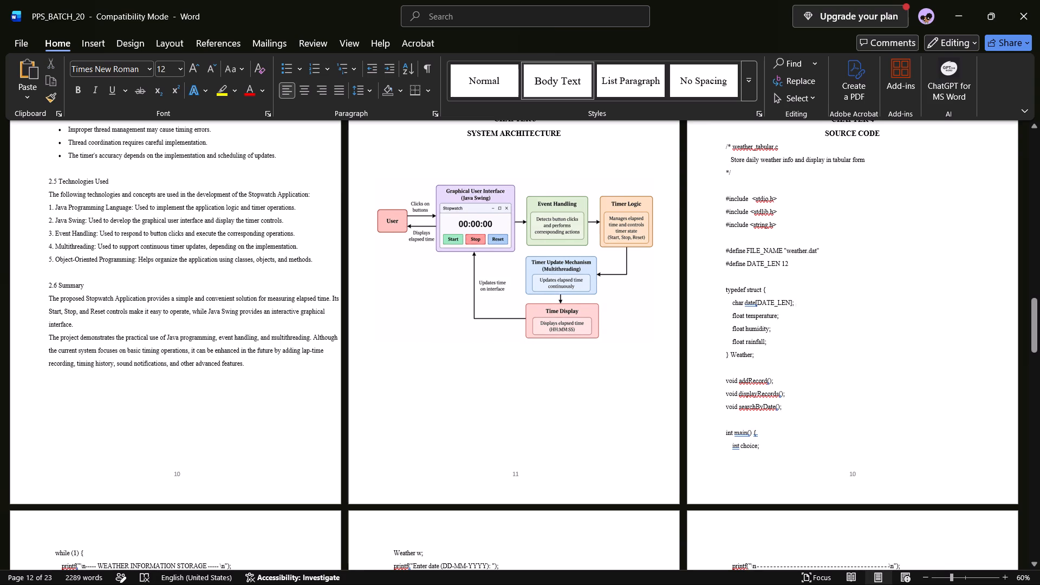
Replace the Chapter 4 weather C code, from #include <stdio.h> through its final closing brace, with the copied Java stopwatch code.
drag(720, 196, 789, 519)
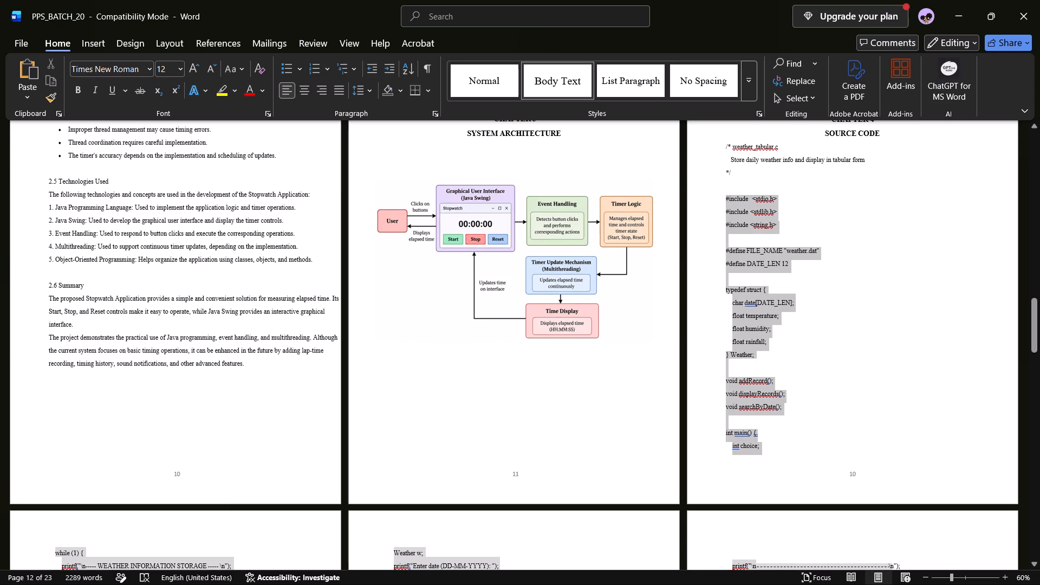
drag(789, 519, 714, 523)
drag(714, 523, 909, 568)
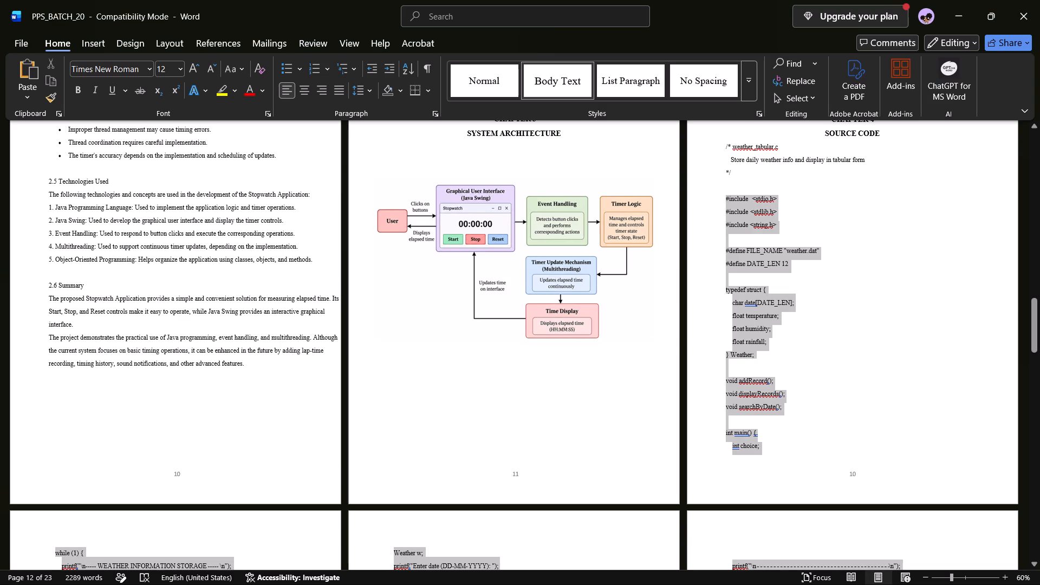
drag(909, 568, 915, 570)
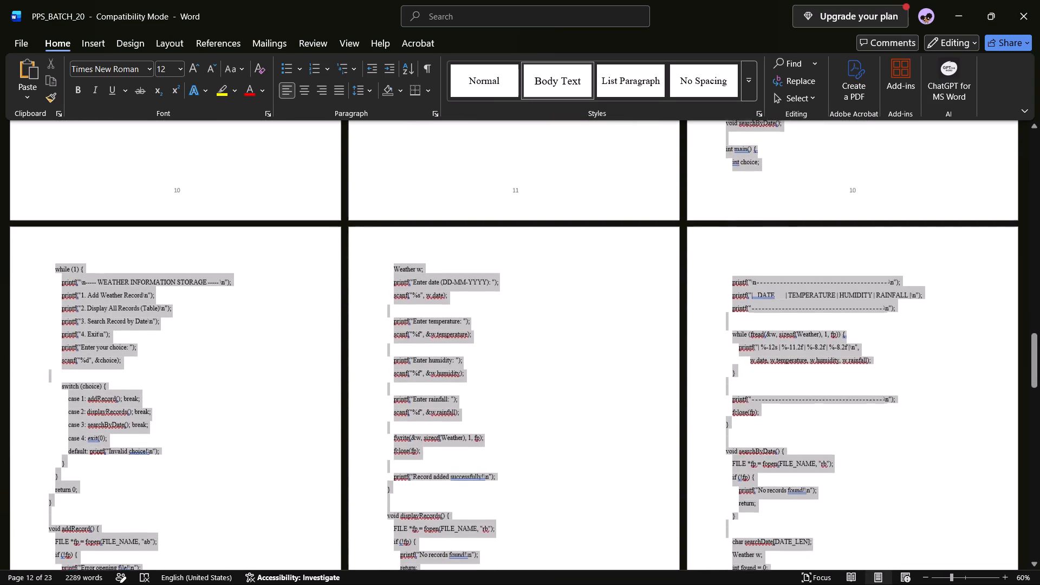
drag(915, 570, 433, 481)
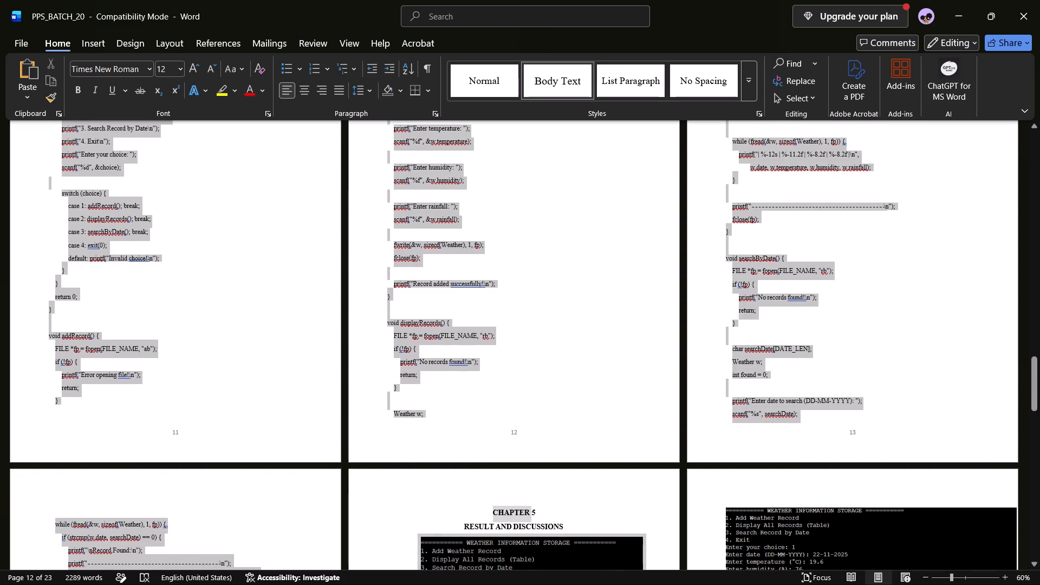
drag(433, 481, 291, 545)
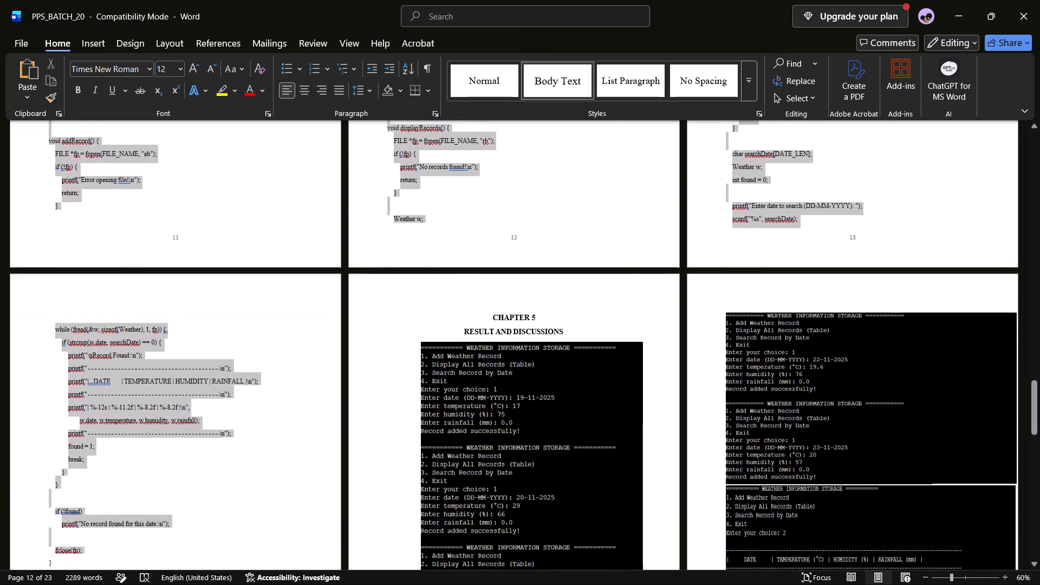
drag(291, 545, 313, 584)
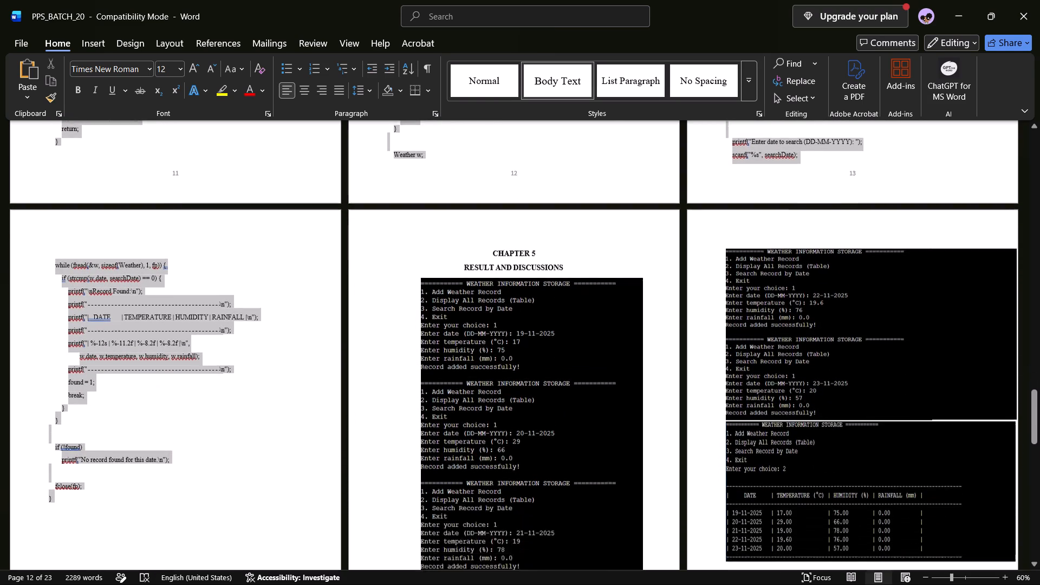
drag(313, 584, 281, 391)
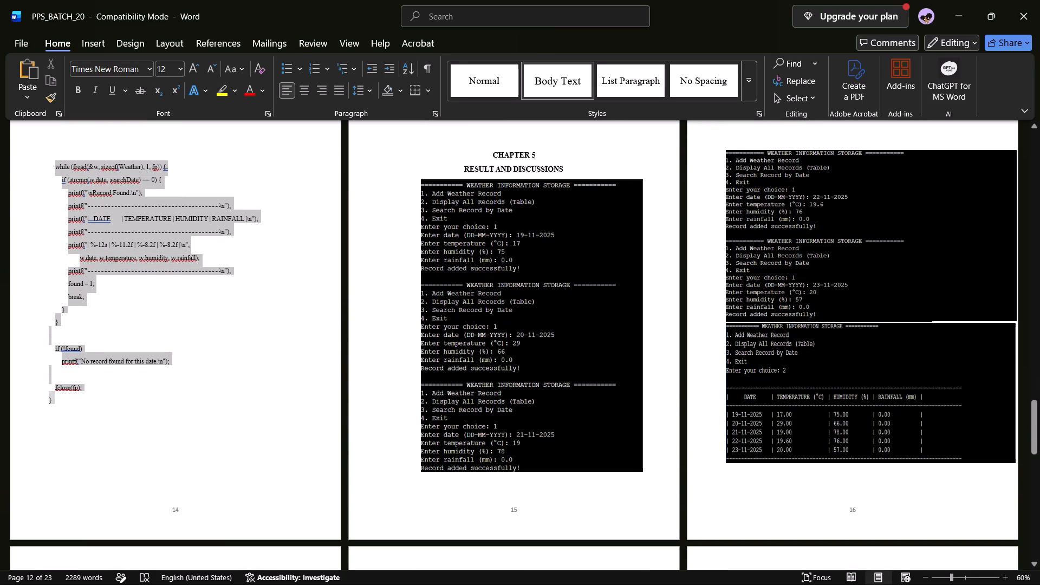
drag(281, 391, 275, 410)
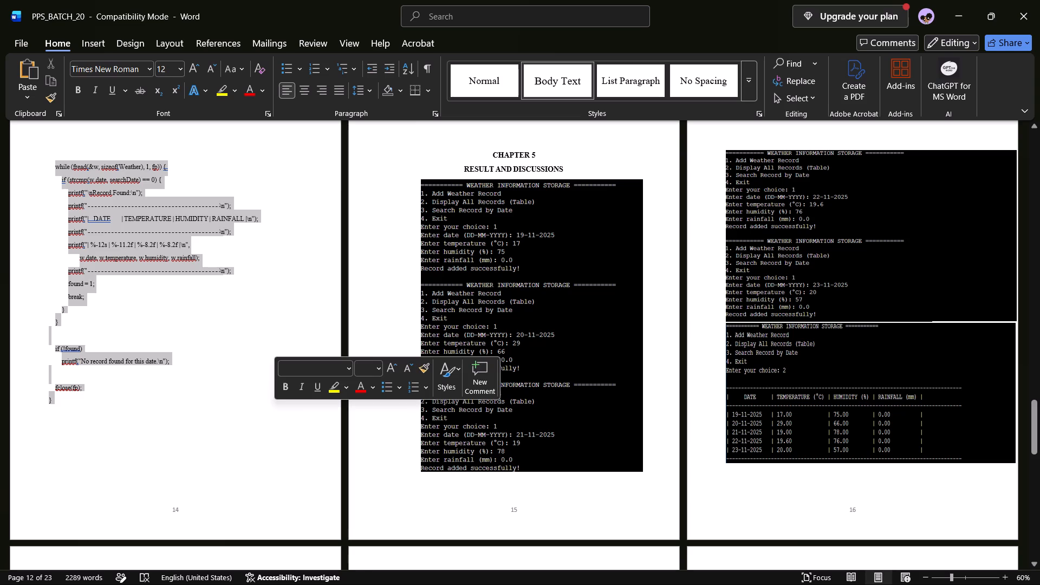
key(ctrl+v)
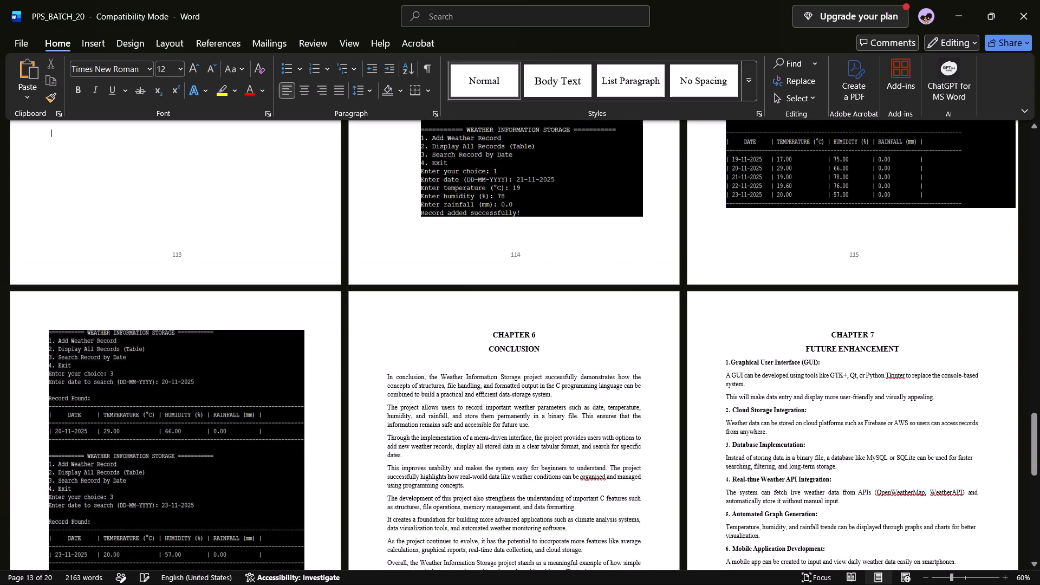
Delete the leftover "Store daily weather info and display in tabular form" comment line and its closing mark above the Java code, erasing backward.
scroll(275, 410, up, 9)
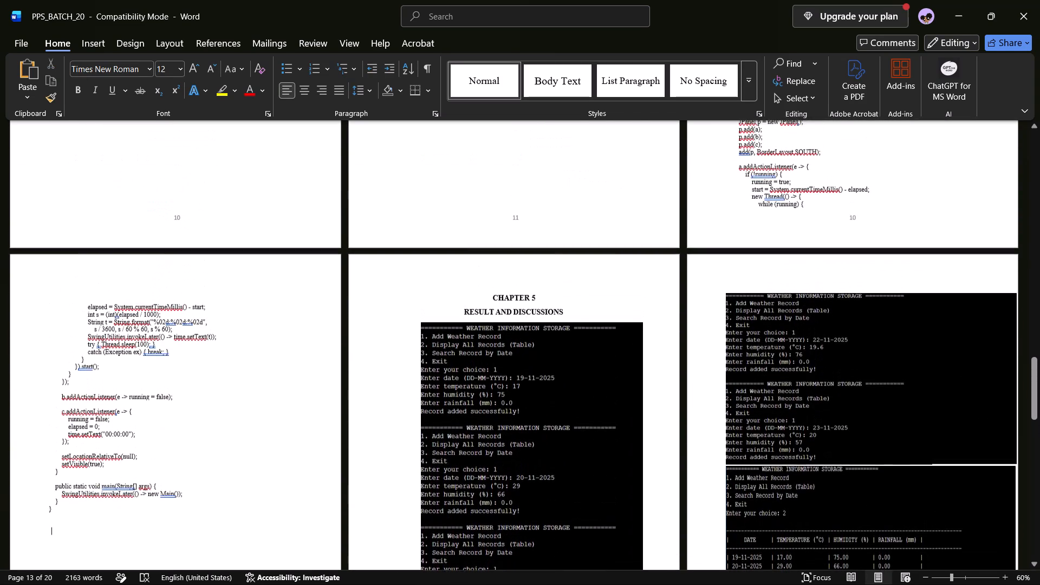
scroll(275, 410, up, 5)
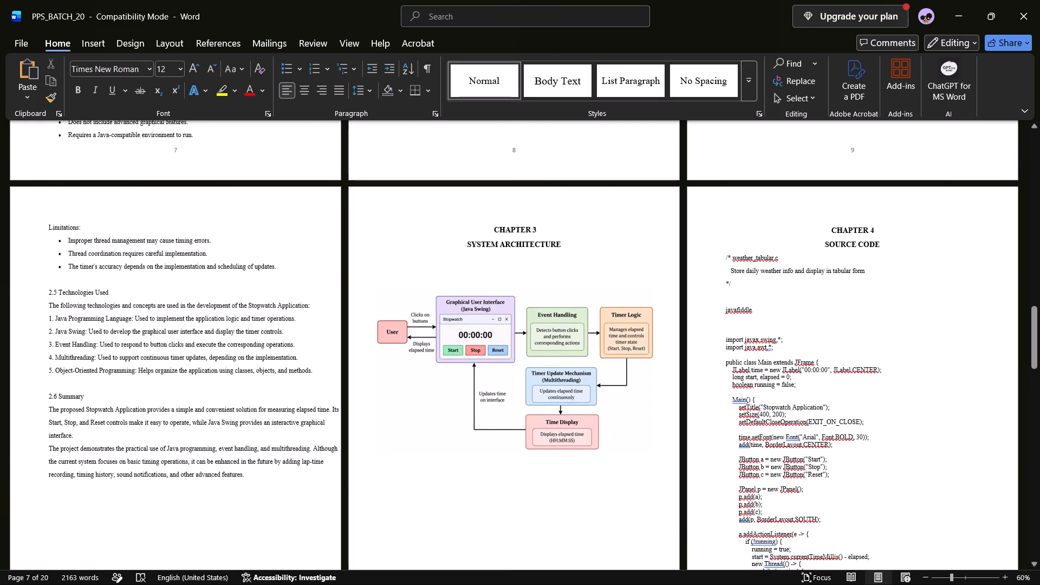
click(737, 287)
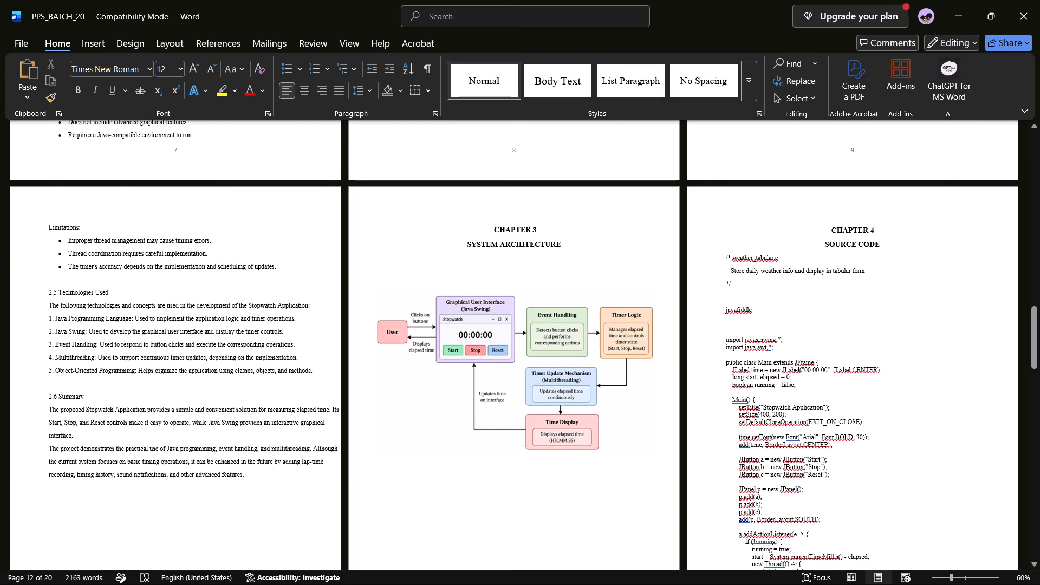
key(BackSpace)
key(BackSpace)
key(BackSpace)
key(BackSpace)
key(BackSpace)
key(BackSpace)
key(BackSpace)
key(BackSpace)
key(BackSpace)
key(BackSpace)
key(BackSpace)
key(BackSpace)
key(BackSpace)
key(BackSpace)
key(BackSpace)
key(BackSpace)
key(BackSpace)
key(BackSpace)
key(BackSpace)
key(BackSpace)
key(BackSpace)
key(BackSpace)
key(BackSpace)
key(BackSpace)
key(BackSpace)
key(BackSpace)
key(BackSpace)
key(BackSpace)
key(BackSpace)
key(BackSpace)
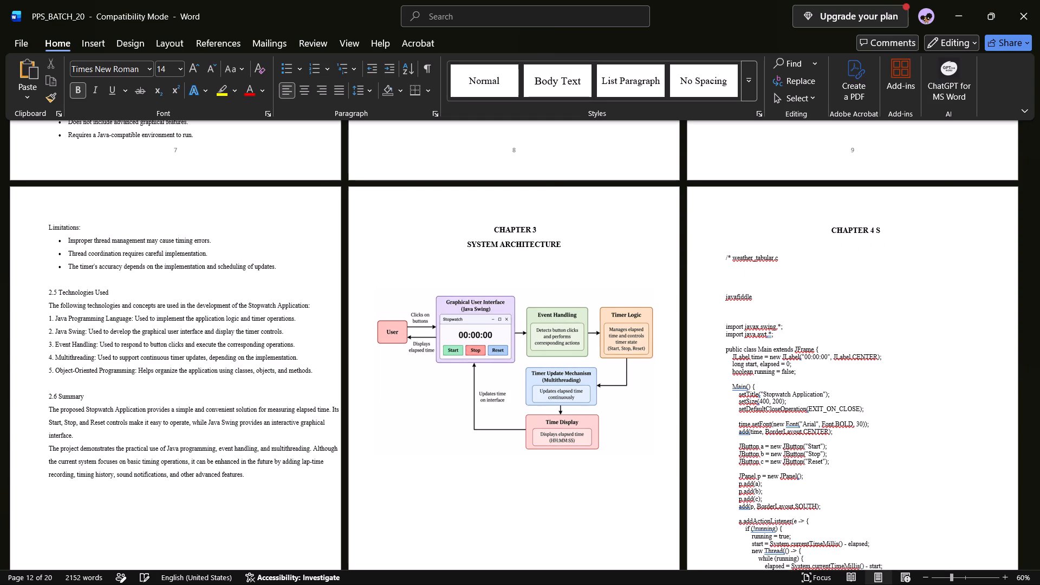
Undo the excess deletions until the Chapter 4 SOURCE CODE heading is restored.
key(ctrl+z)
key(ctrl+z)
key(ctrl+z)
key(ctrl+z)
key(ctrl+z)
key(ctrl+z)
key(ctrl+z)
key(ctrl+z)
key(ctrl+z)
key(ctrl+z)
Delete the remaining "/* weather_tabular.c" comment line beneath the SOURCE CODE heading.
click(796, 258)
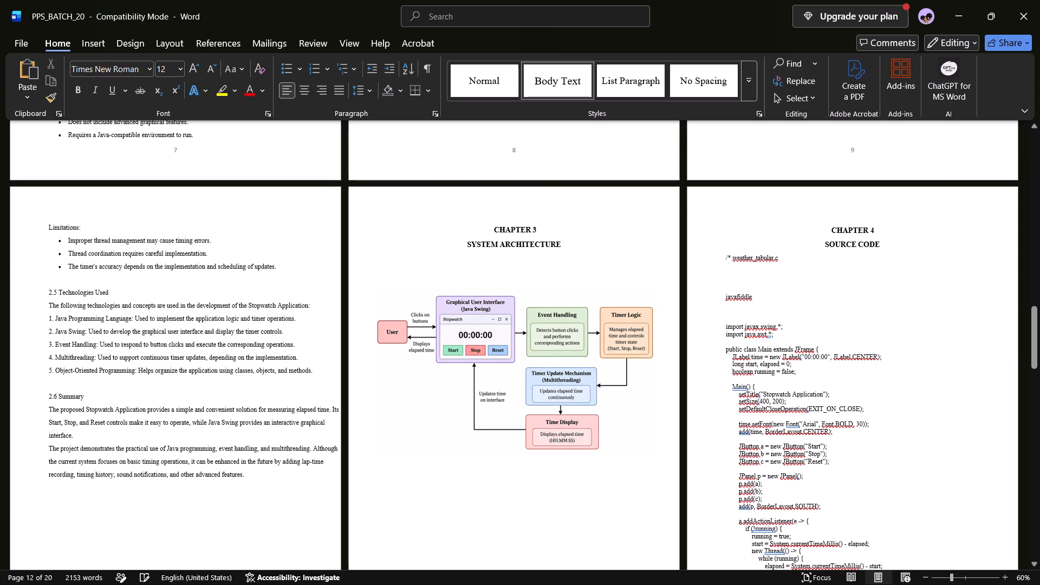
key(BackSpace)
key(BackSpace)
key(BackSpace)
key(BackSpace)
key(BackSpace)
key(BackSpace)
key(BackSpace)
key(BackSpace)
key(BackSpace)
key(BackSpace)
key(BackSpace)
key(BackSpace)
key(BackSpace)
key(BackSpace)
key(BackSpace)
key(BackSpace)
key(BackSpace)
key(BackSpace)
key(BackSpace)
key(BackSpace)
key(BackSpace)
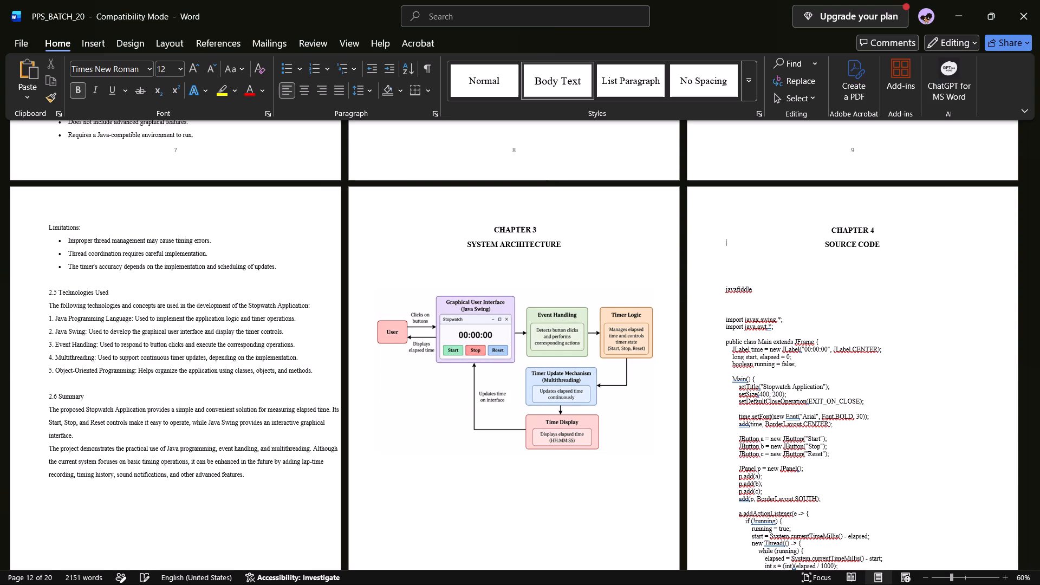
key(BackSpace)
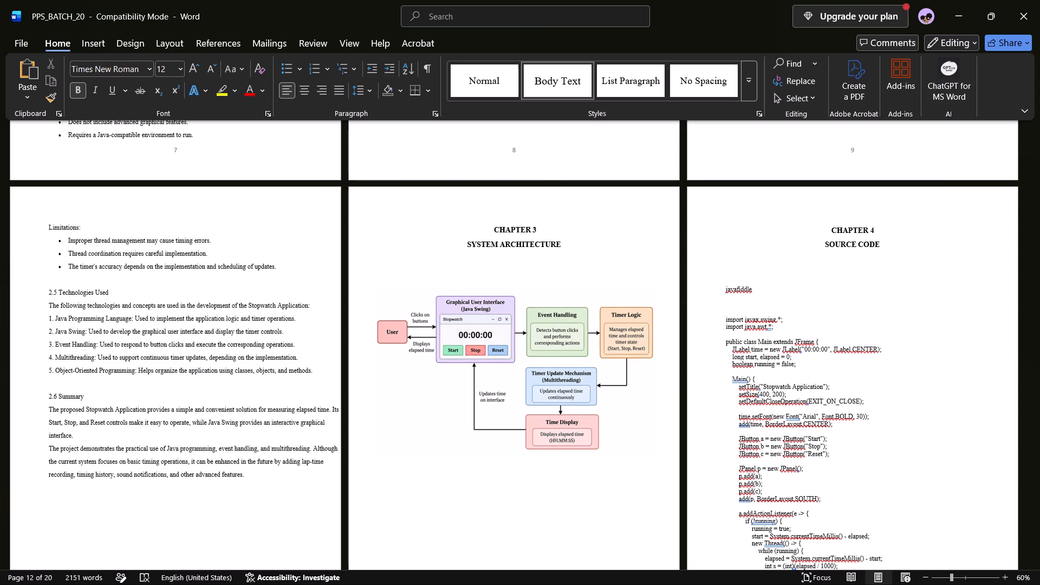
Examine the end of the pasted Java code and the Results, Conclusion and Future Enhancement pages for remaining weather project content.
scroll(796, 258, down, 6)
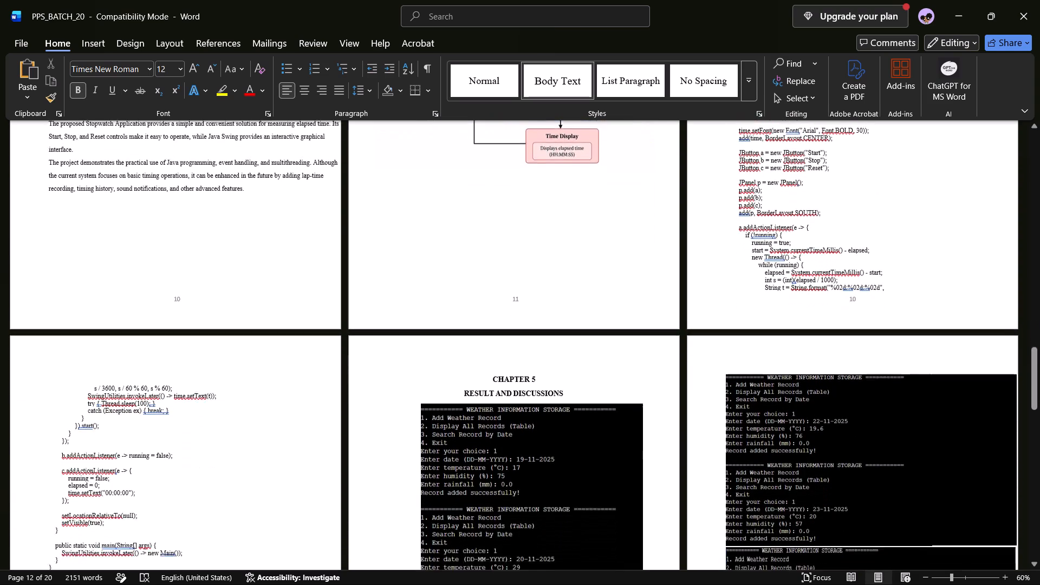
scroll(796, 258, down, 5)
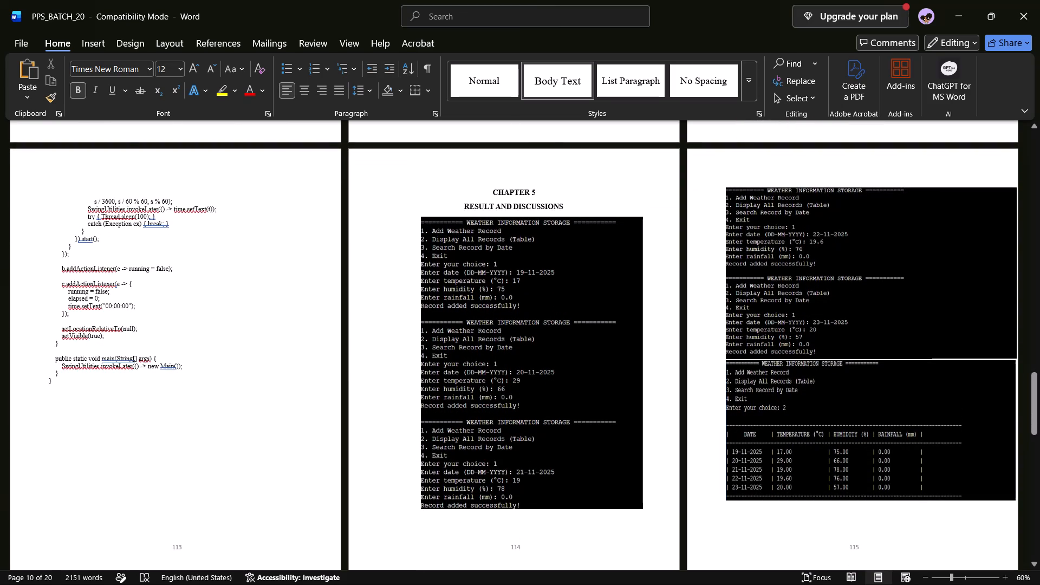
click(258, 471)
scroll(258, 471, down, 3)
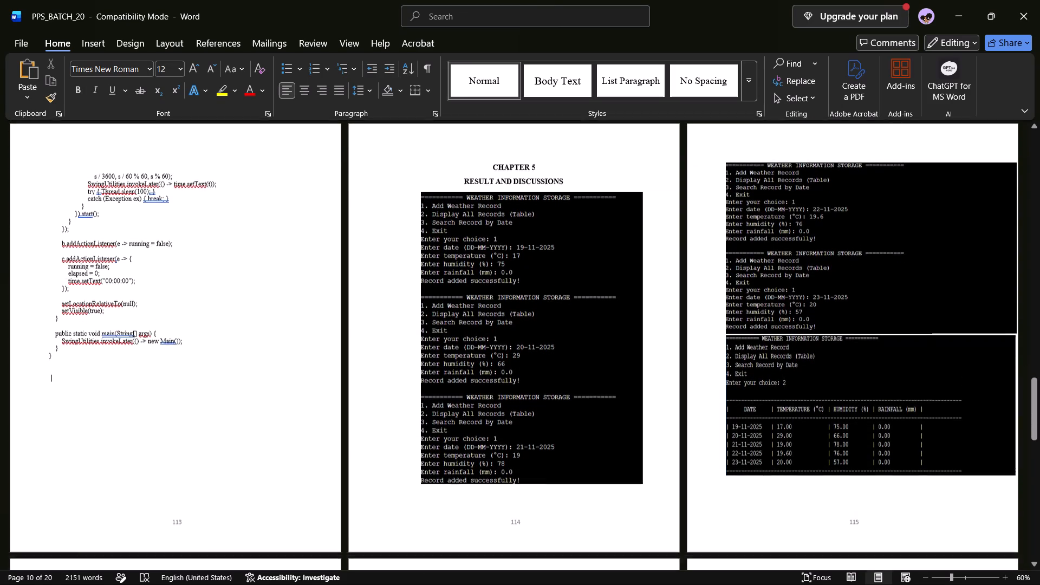
scroll(258, 471, down, 5)
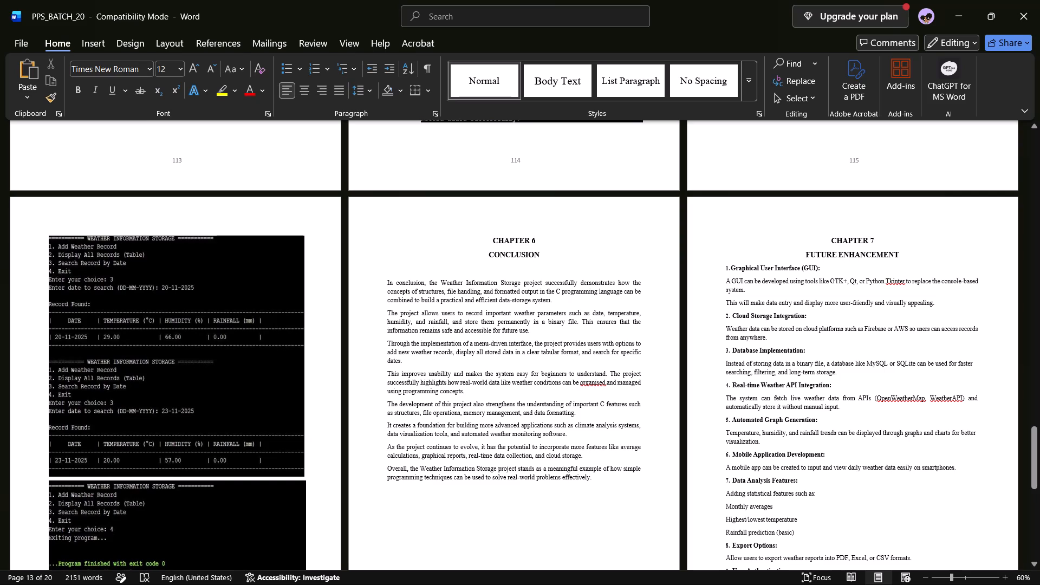
Switch to Notepad and close the window showing oops project code.txt.
key(alt+Tab)
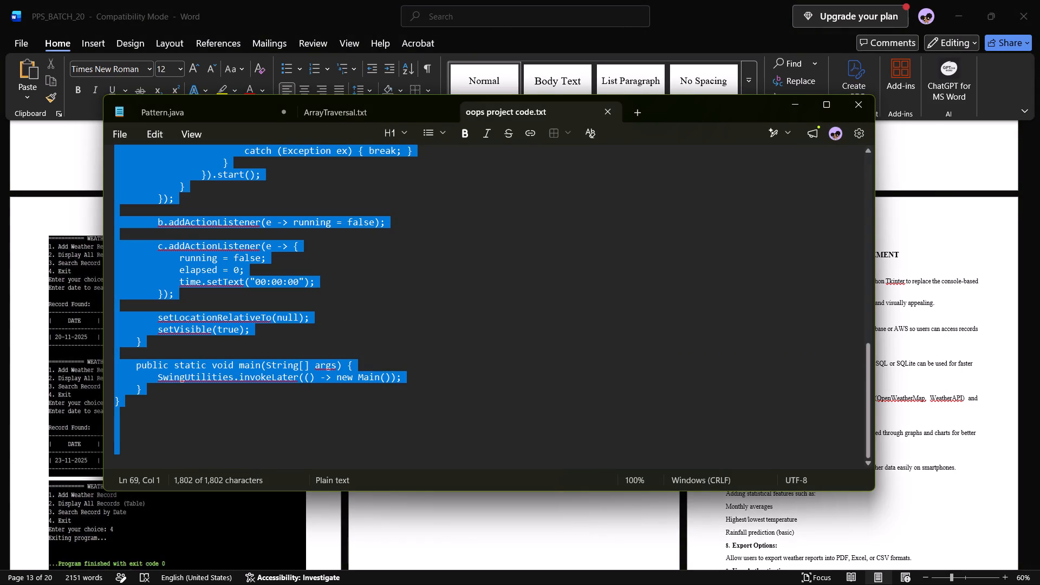
click(865, 108)
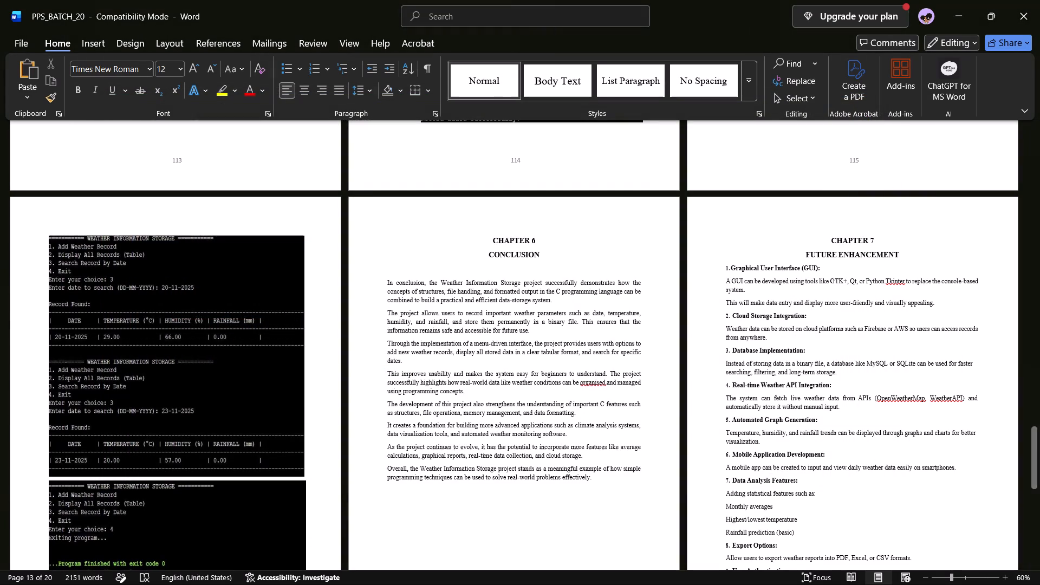
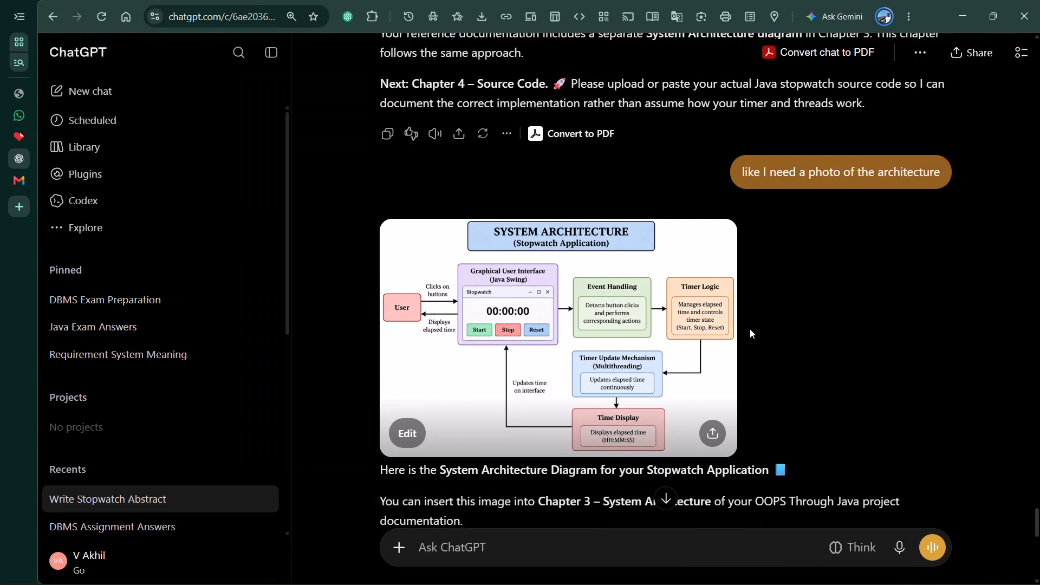
scroll(748, 331, down, 8)
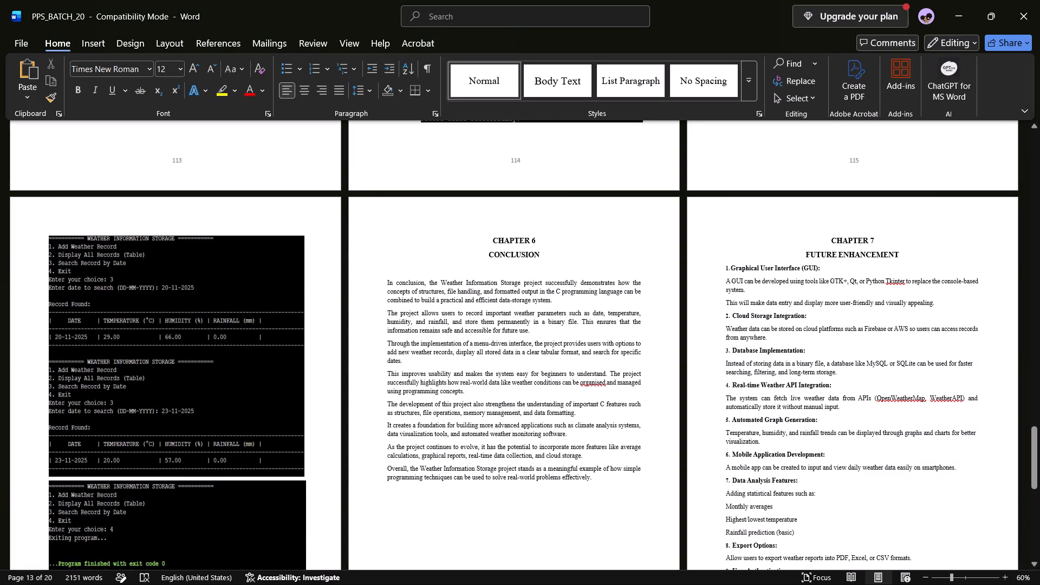
drag(386, 281, 683, 457)
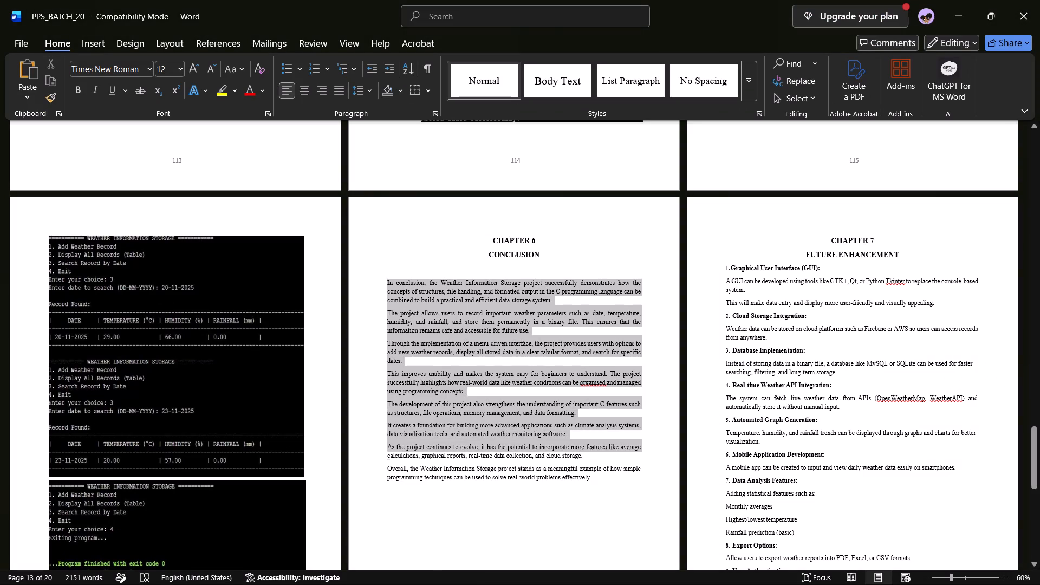
drag(683, 457, 617, 495)
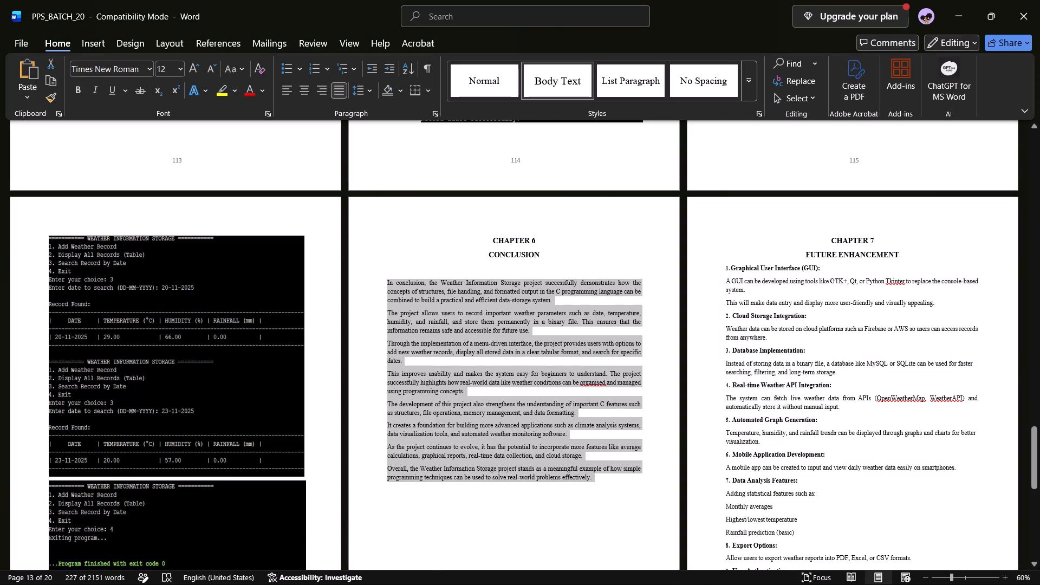
key(ctrl+v)
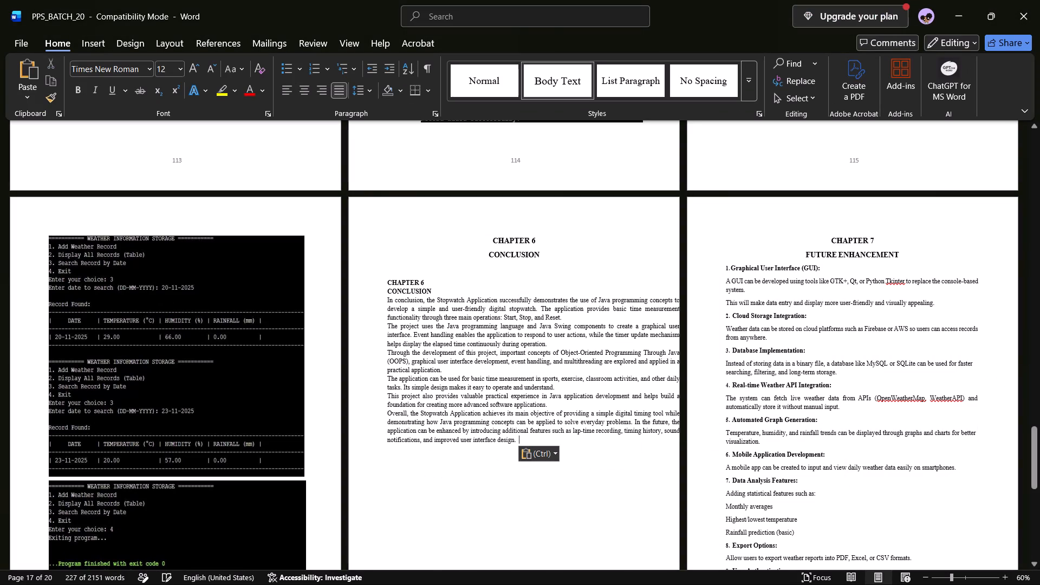
Delete the duplicate "CHAPTER 6" and "CONCLUSION" lines pasted above the stopwatch conclusion text.
triple_click(425, 283)
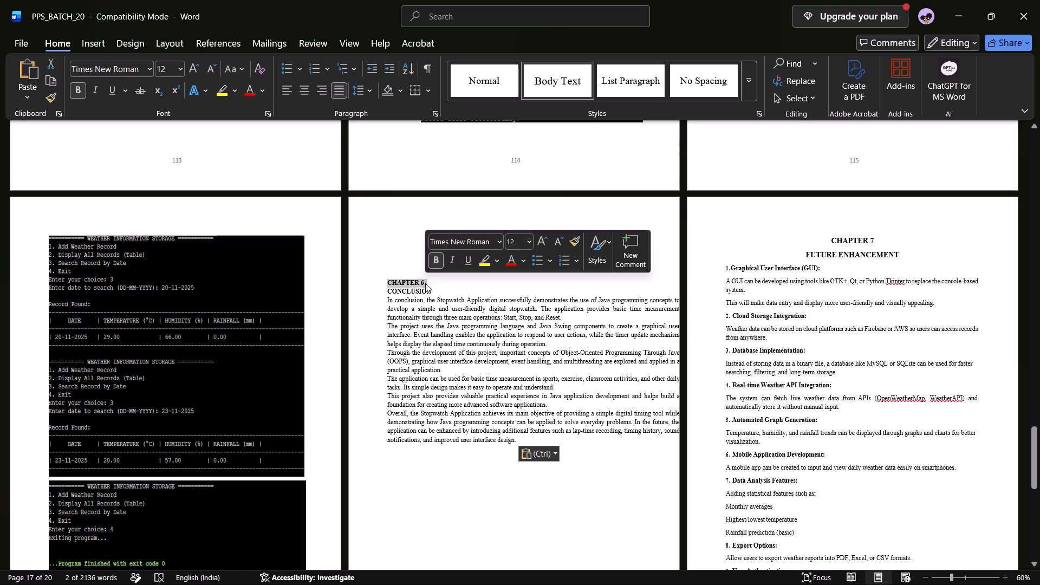
key(BackSpace)
double_click(425, 283)
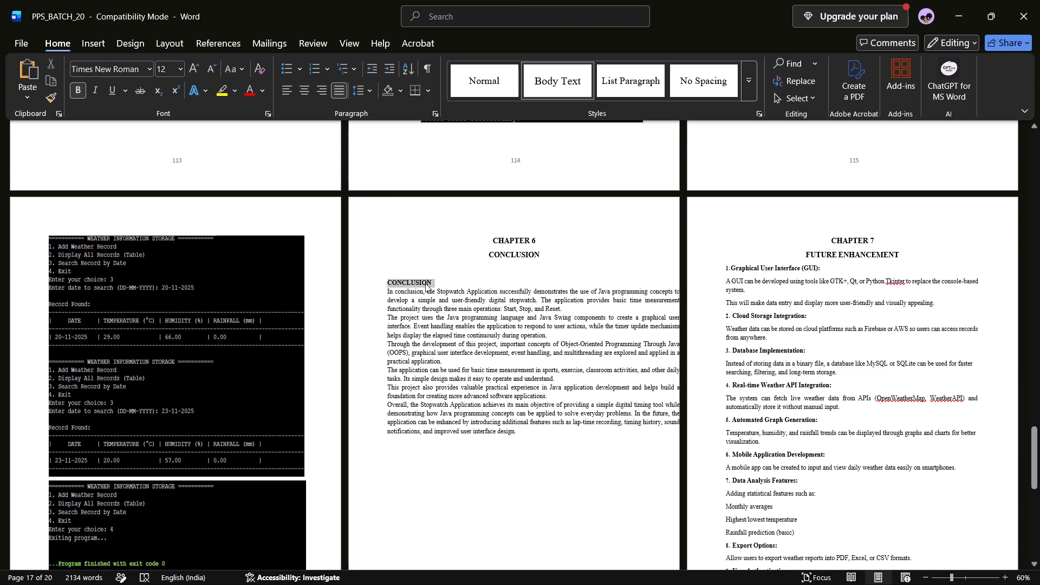
key(BackSpace)
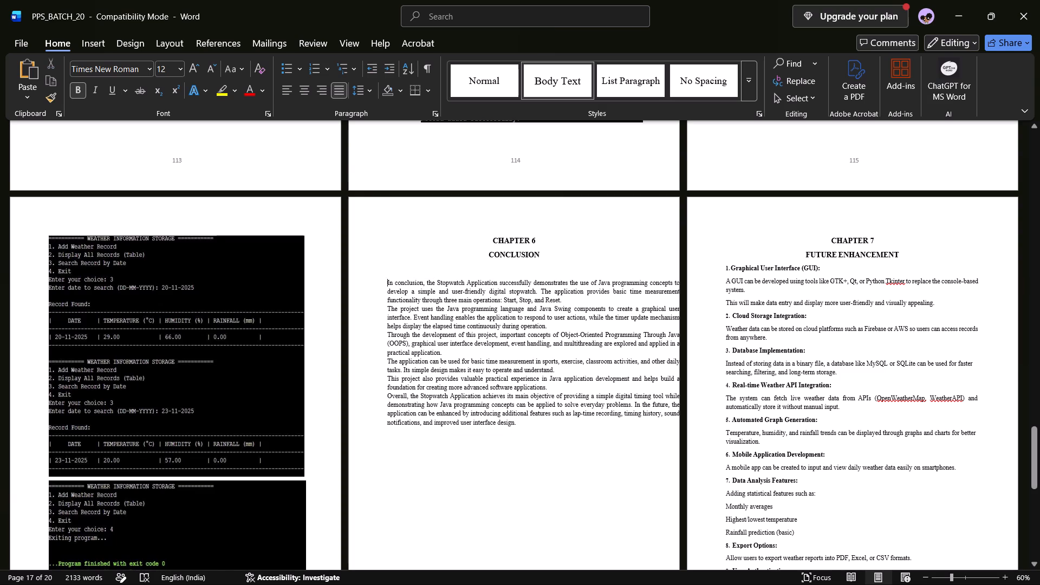
Break the first conclusion paragraph after "Java programming" and "application provides", remove the leading spaces, and add a blank line after the paragraph.
click(646, 281)
key(Return)
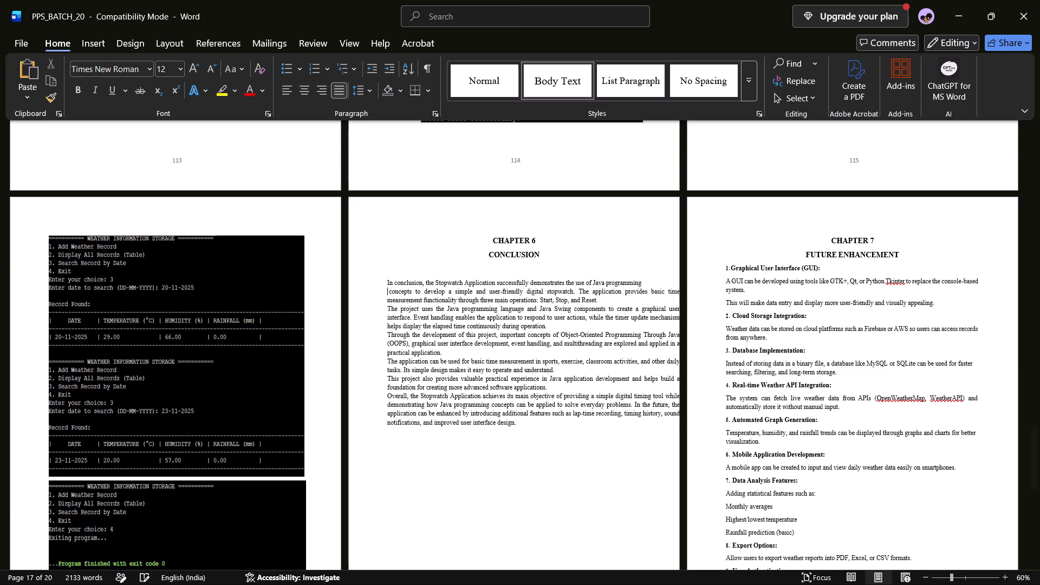
key(Right)
key(BackSpace)
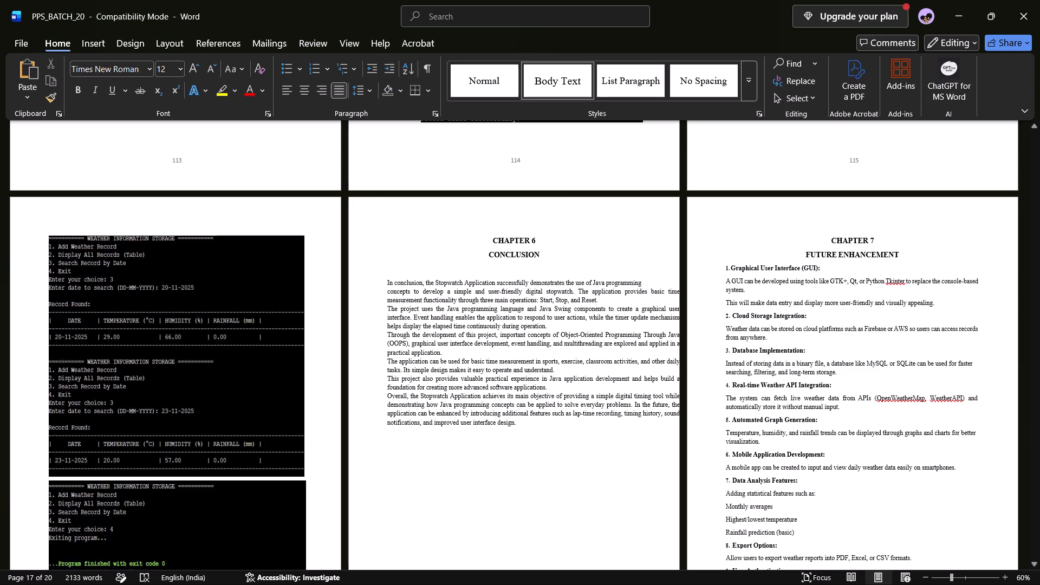
click(649, 290)
key(Return)
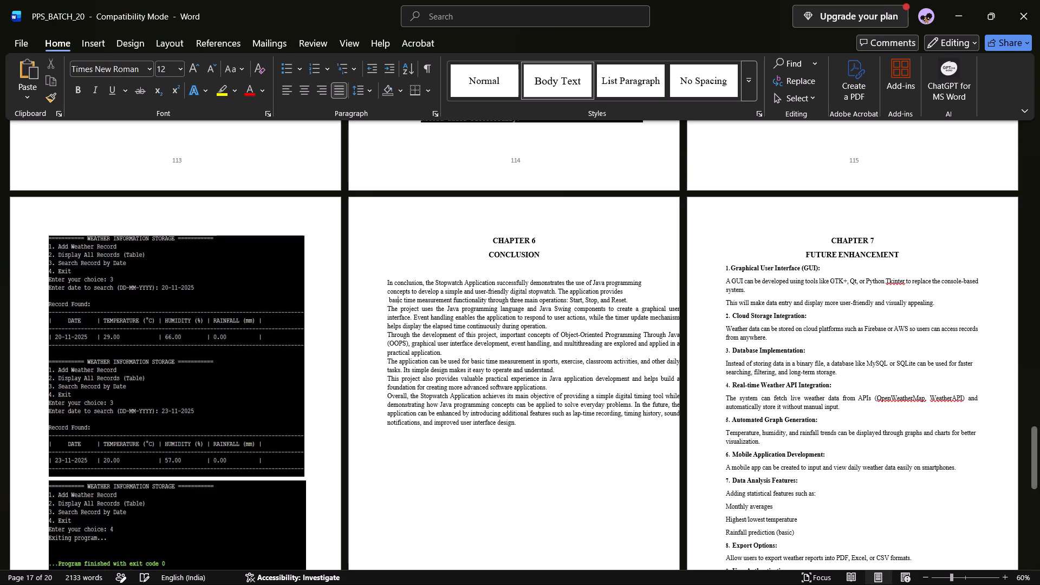
key(Right)
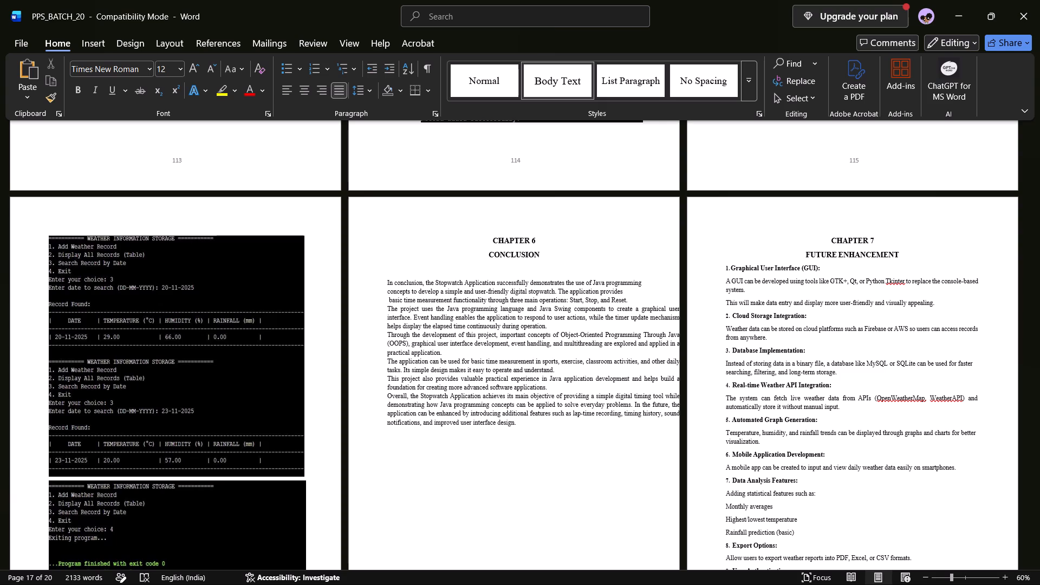
key(BackSpace)
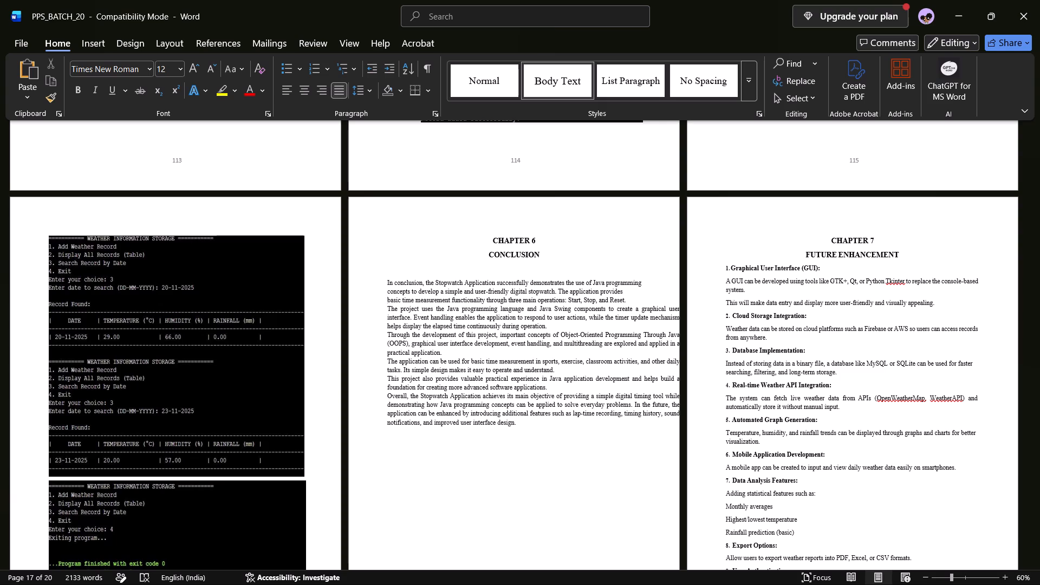
click(633, 297)
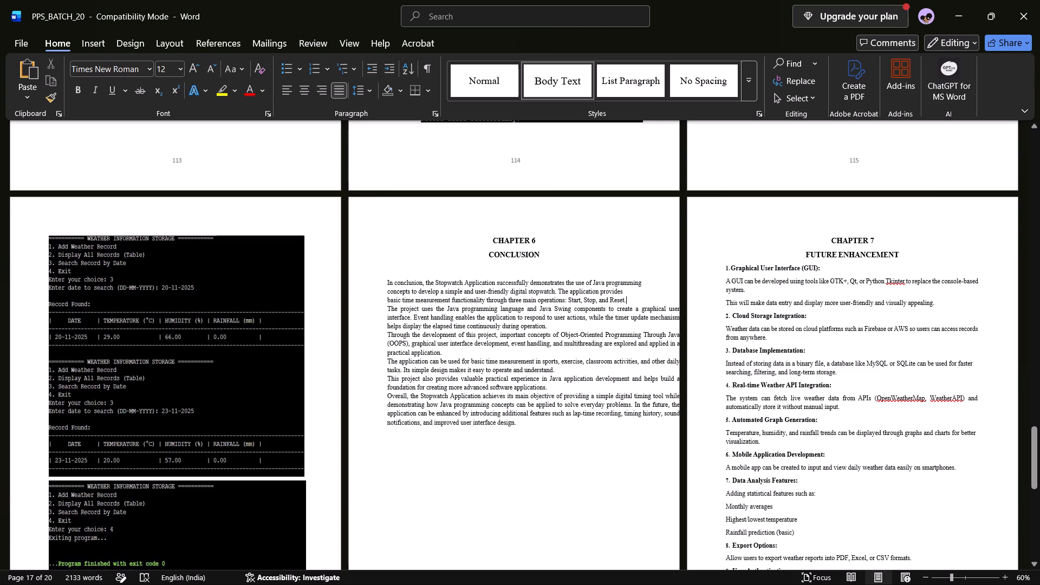
key(Return)
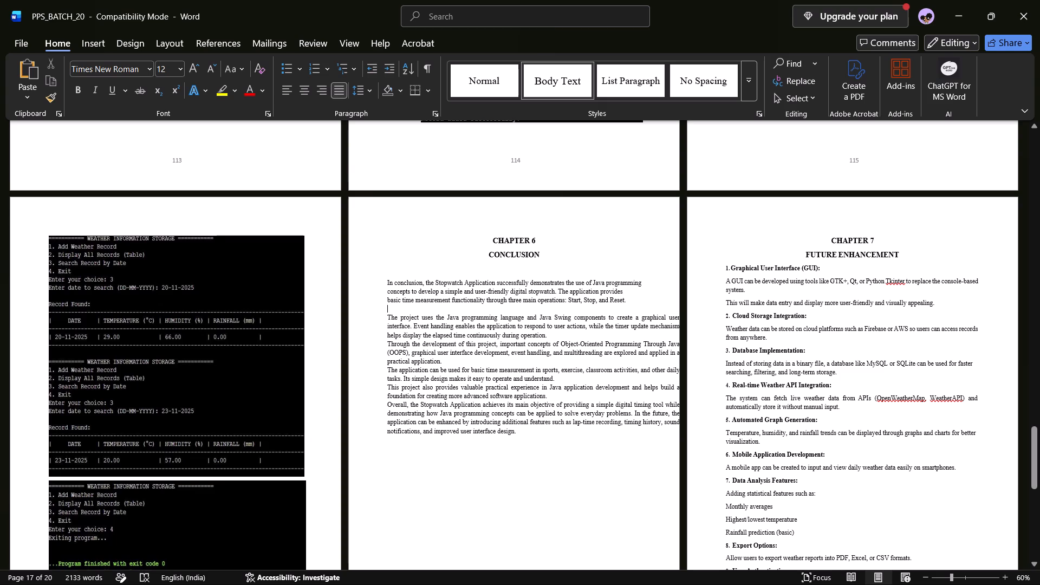
Break the second conclusion paragraph into shorter lines after "components to create" and "user actions," so it fits within the page margin.
click(634, 319)
key(Return)
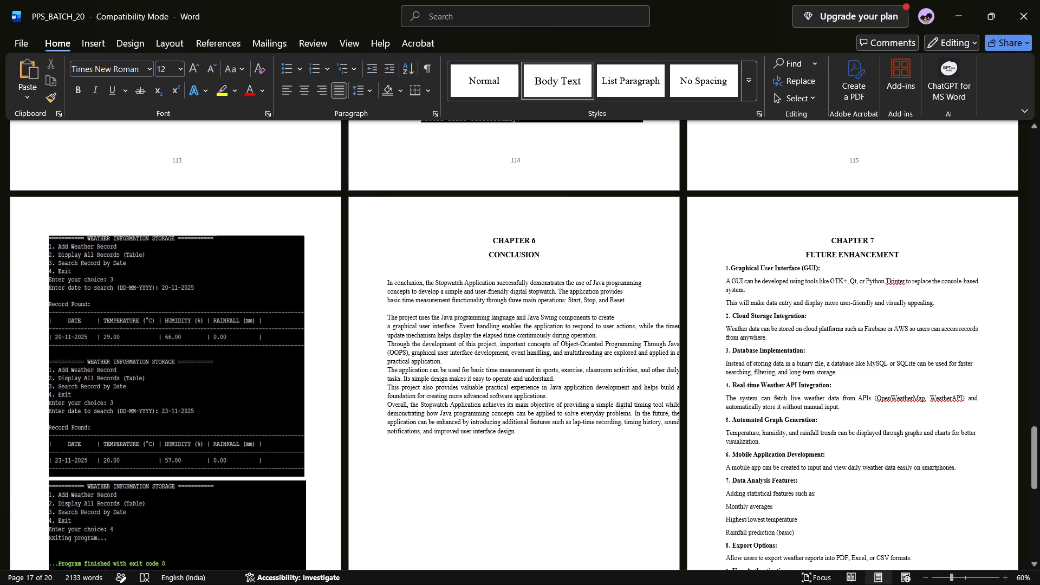
key(Return)
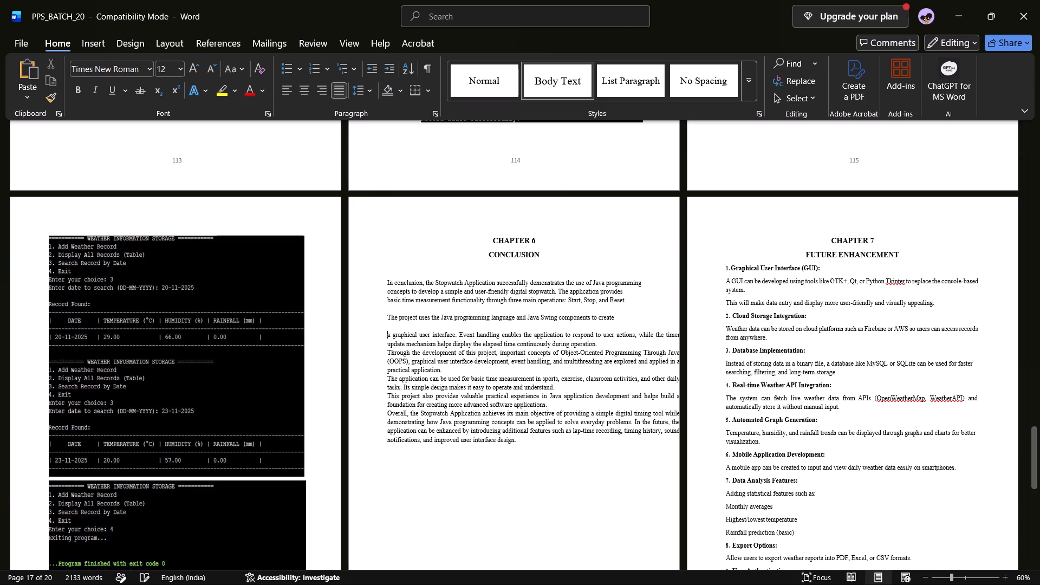
key(BackSpace)
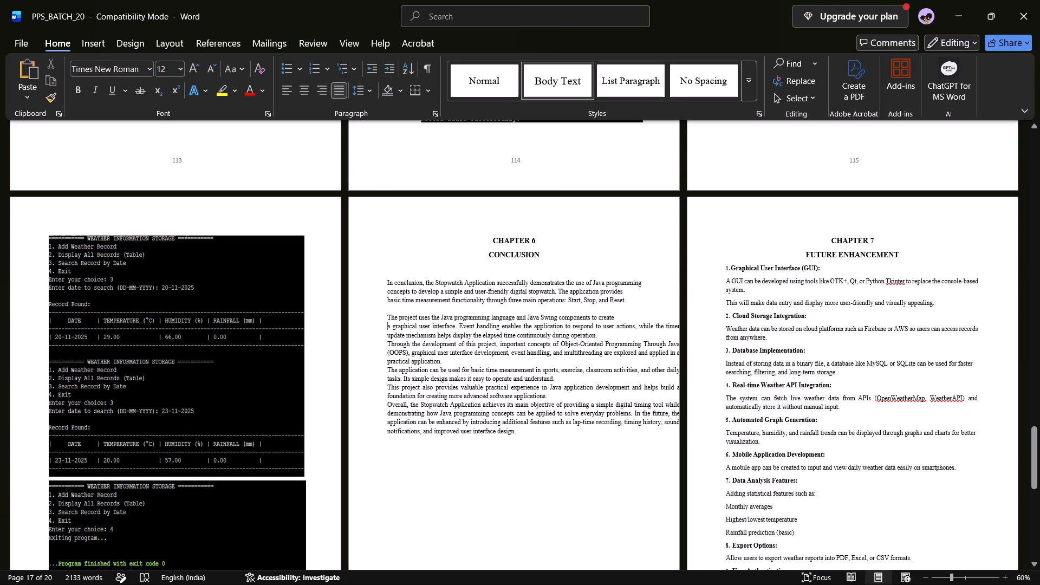
double_click(640, 327)
click(640, 327)
key(Return)
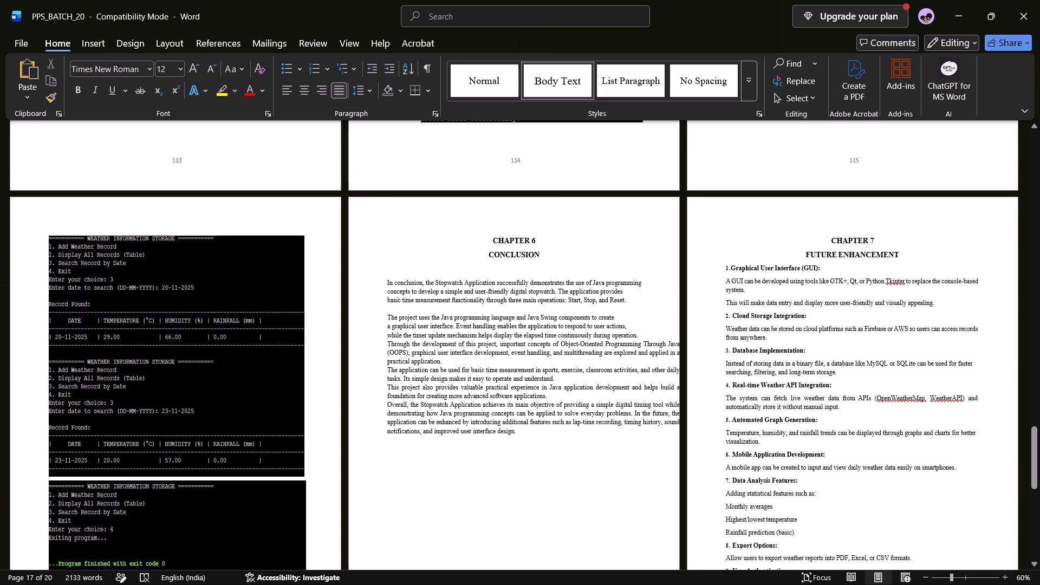
Break the third conclusion paragraph after "Object-Oriented Programming" and "multithreading", removing the leading space from each new line.
click(642, 344)
key(Return)
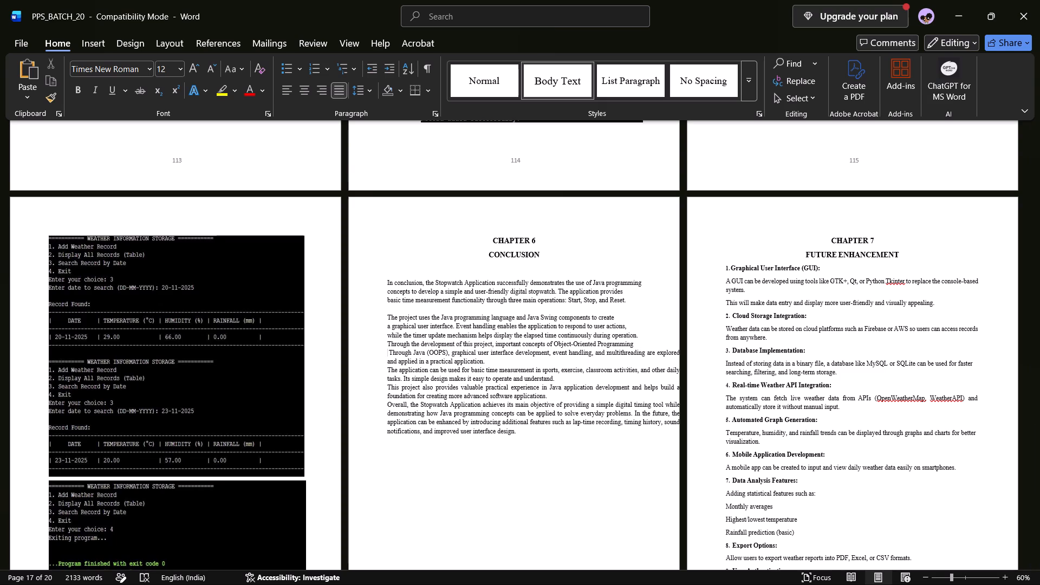
key(Right)
key(BackSpace)
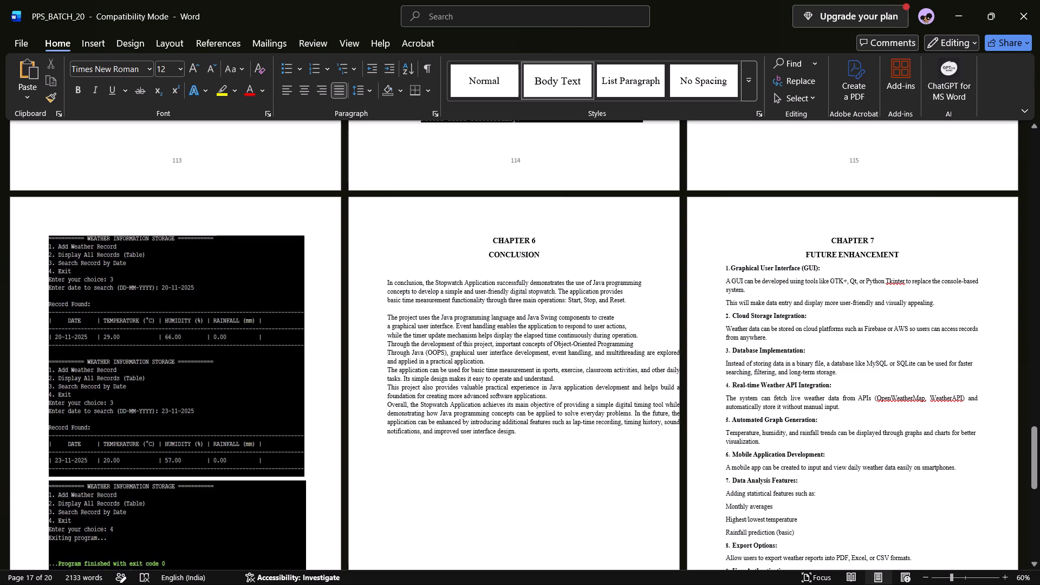
click(643, 351)
key(Return)
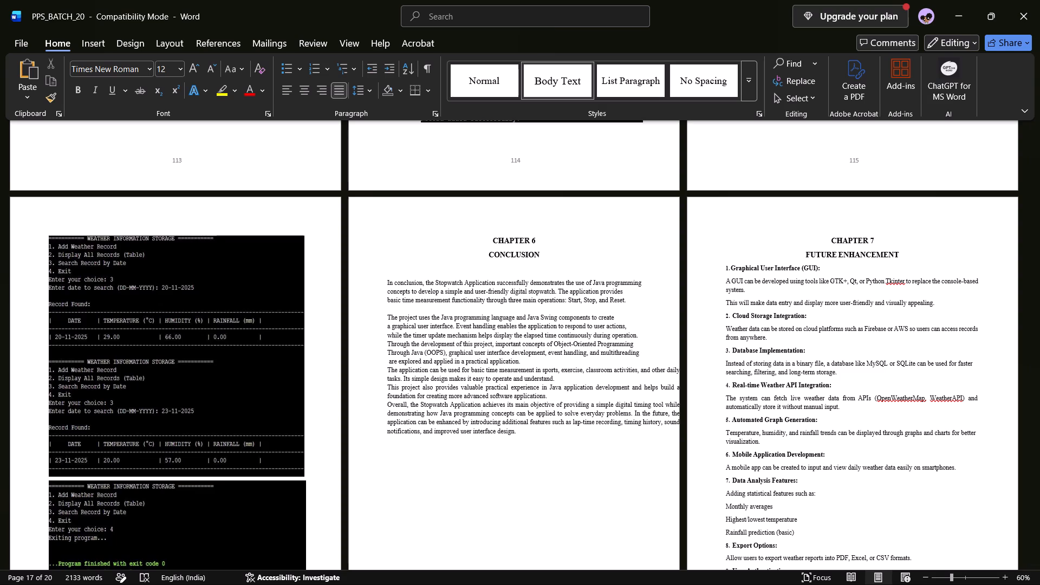
key(Right)
key(BackSpace)
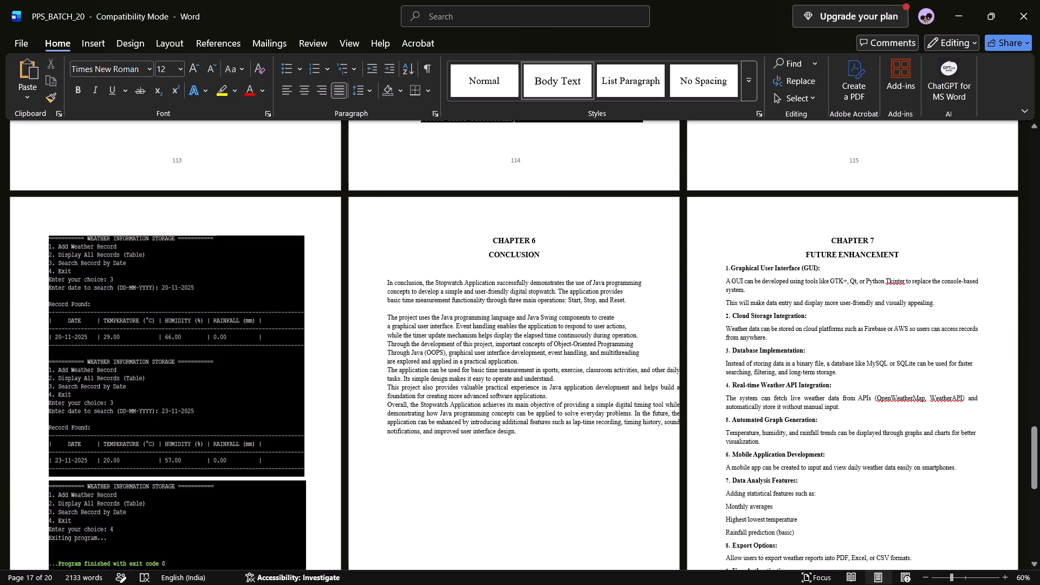
Add a blank line after the second conclusion paragraph and another after the third, which ends with "practical application.".
ctrl+scroll(510, 423, up, 3)
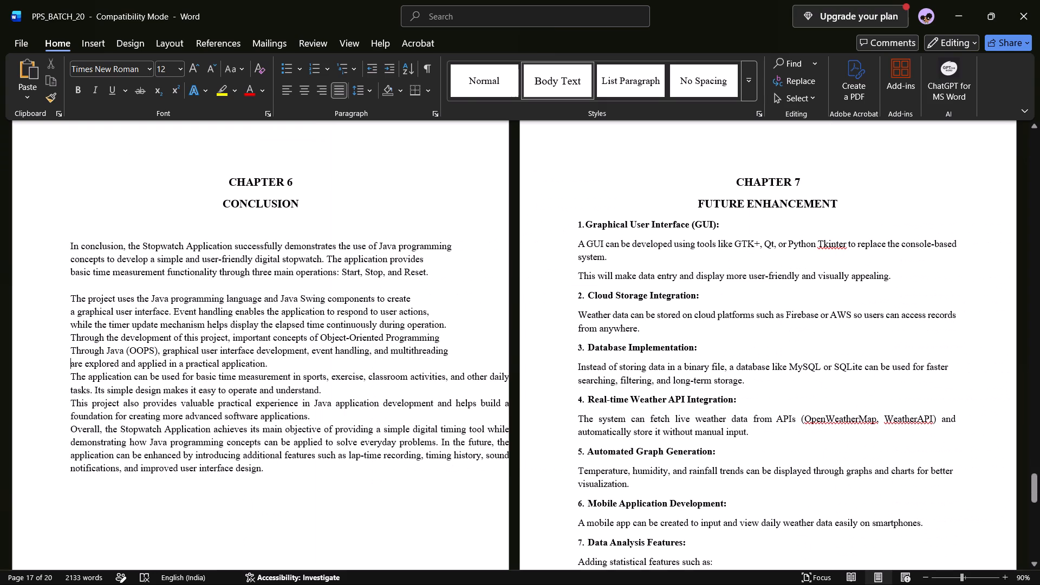
ctrl+scroll(510, 423, up, 5)
scroll(510, 423, up, 1)
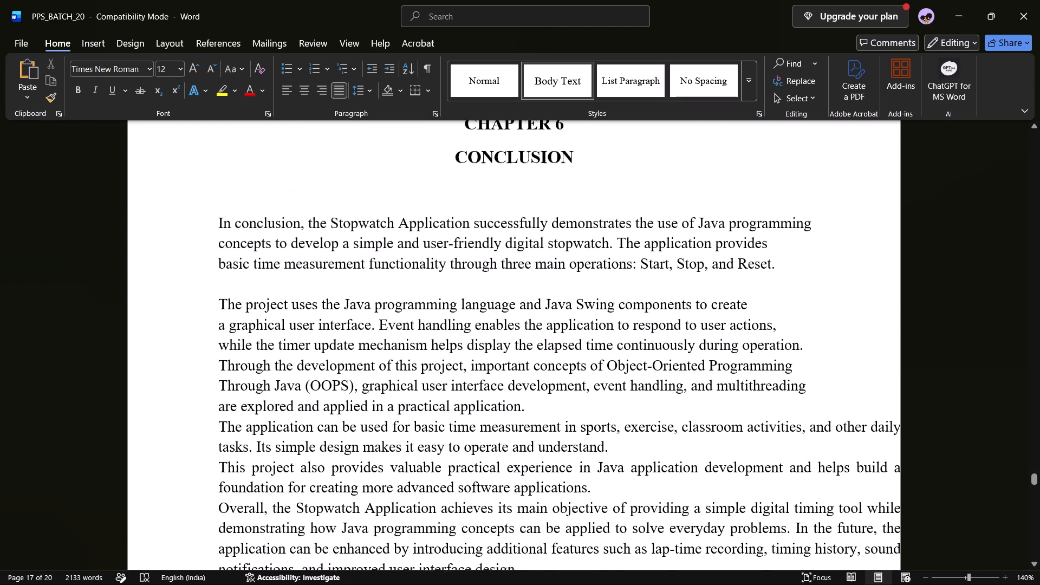
scroll(510, 423, up, 1)
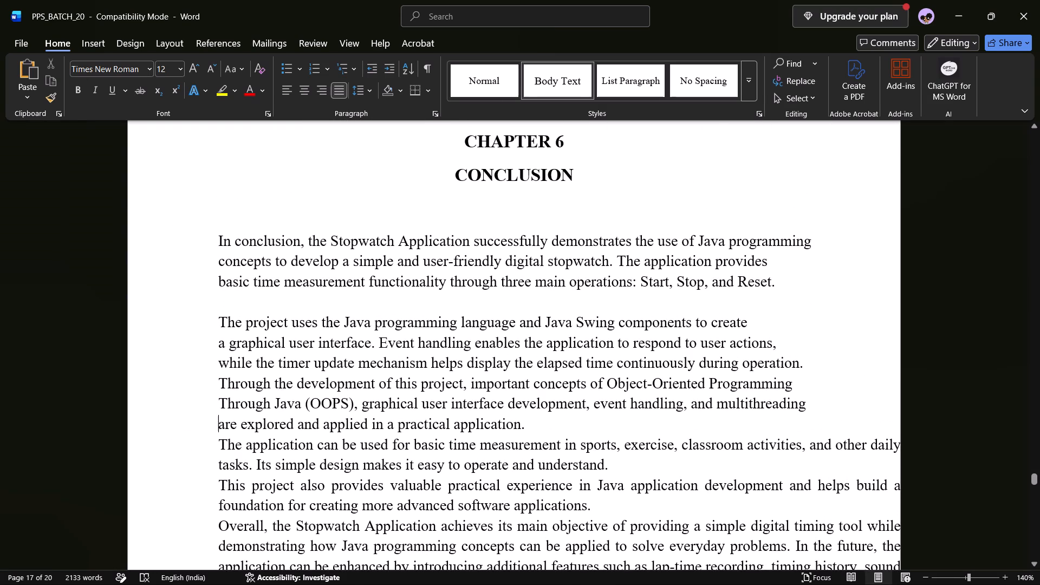
click(804, 368)
key(Return)
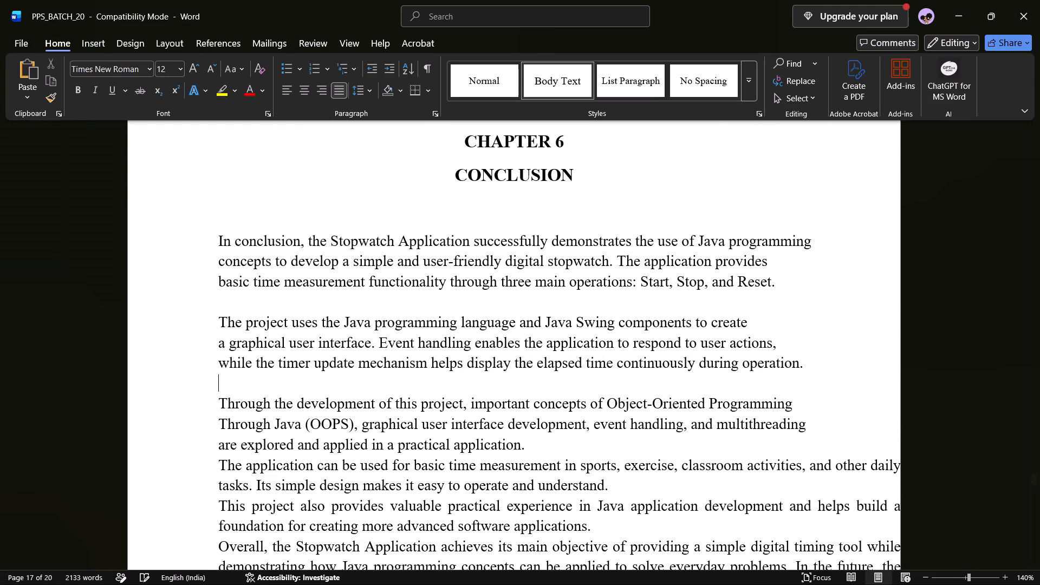
scroll(804, 368, down, 1)
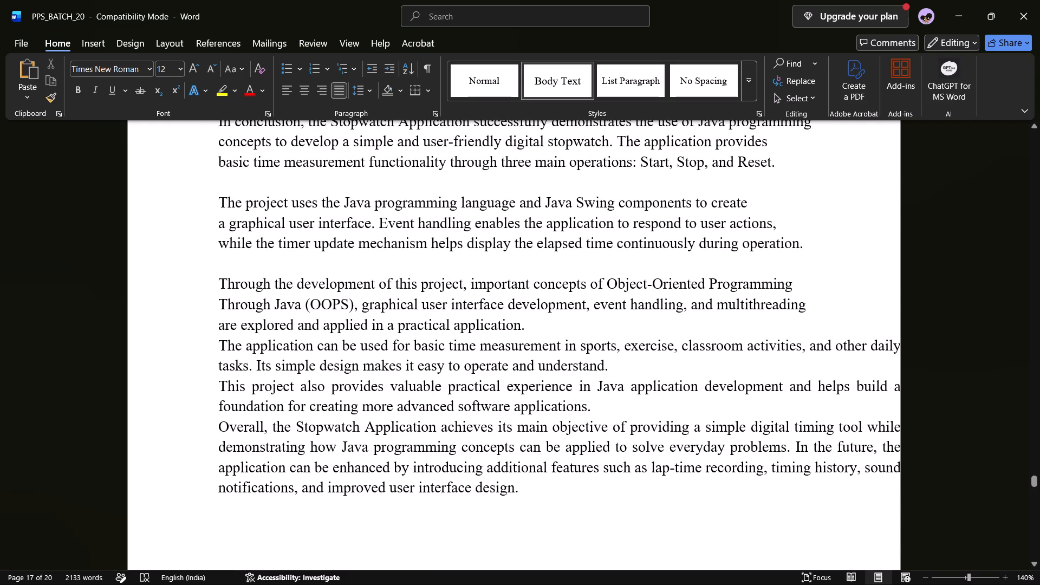
click(569, 309)
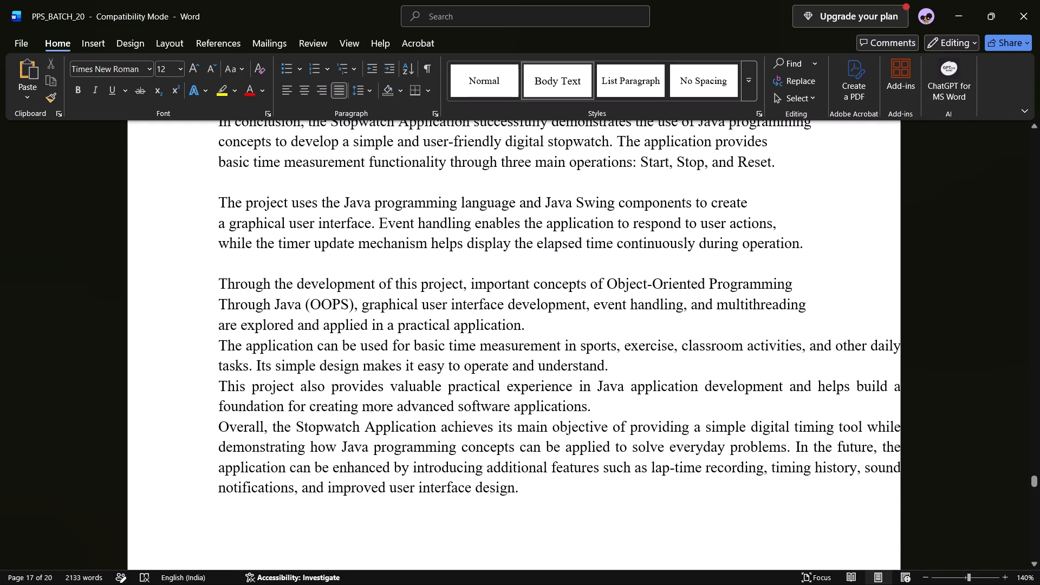
click(538, 322)
key(Return)
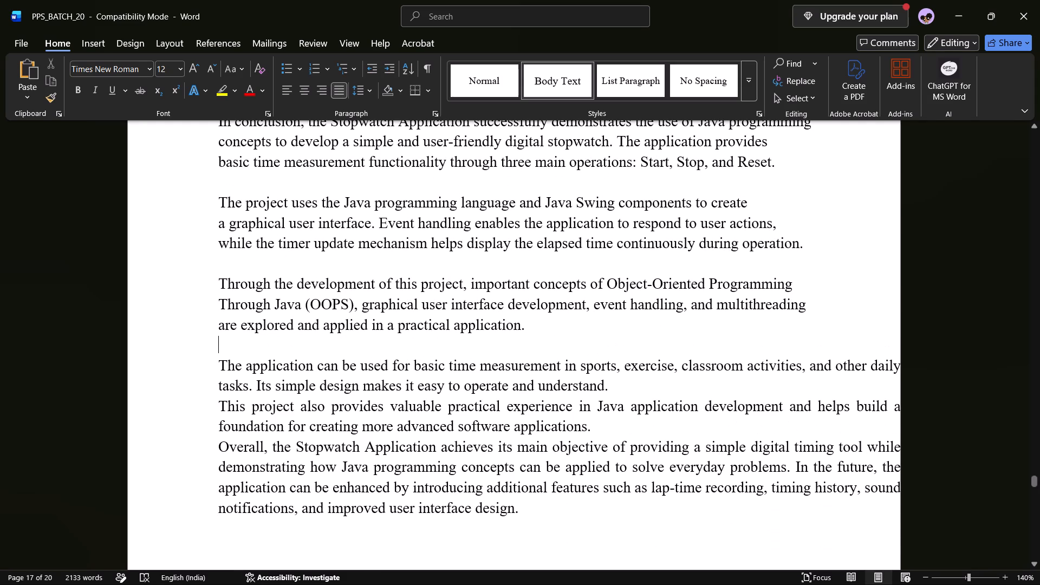
Break the fourth conclusion paragraph after "classroom activities,", remove the leading space, and add a blank line after the paragraph.
click(805, 371)
key(Return)
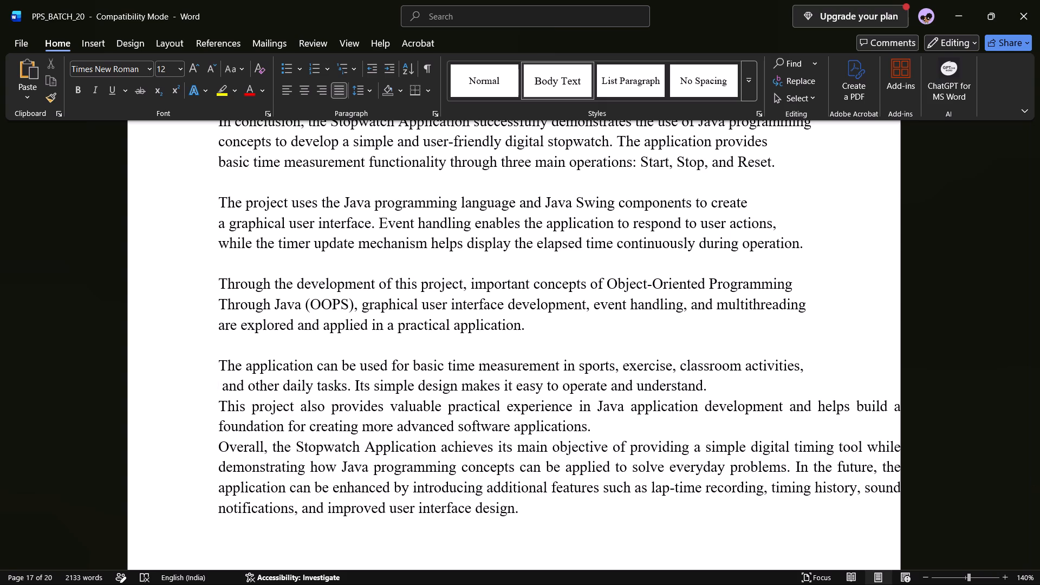
key(Right)
key(BackSpace)
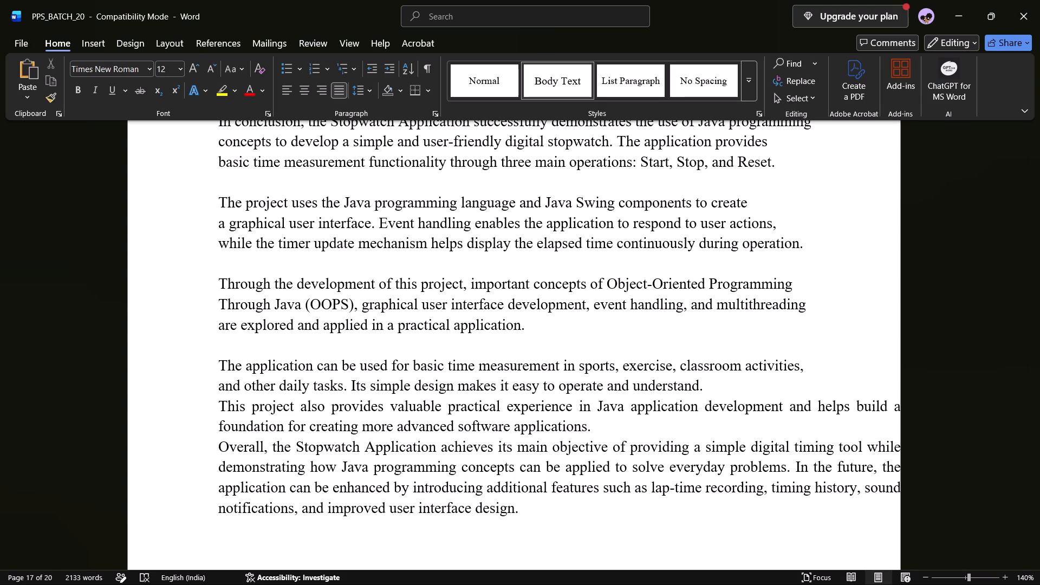
click(729, 381)
key(Return)
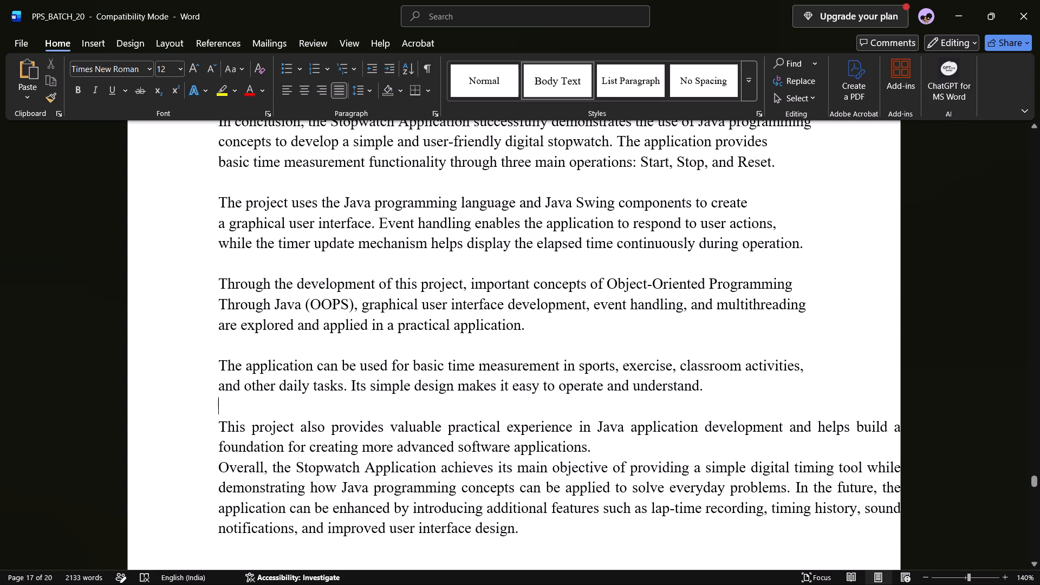
Break the fifth conclusion paragraph after "application development and", remove the leading space, and add a blank line after the paragraph.
click(811, 426)
key(Return)
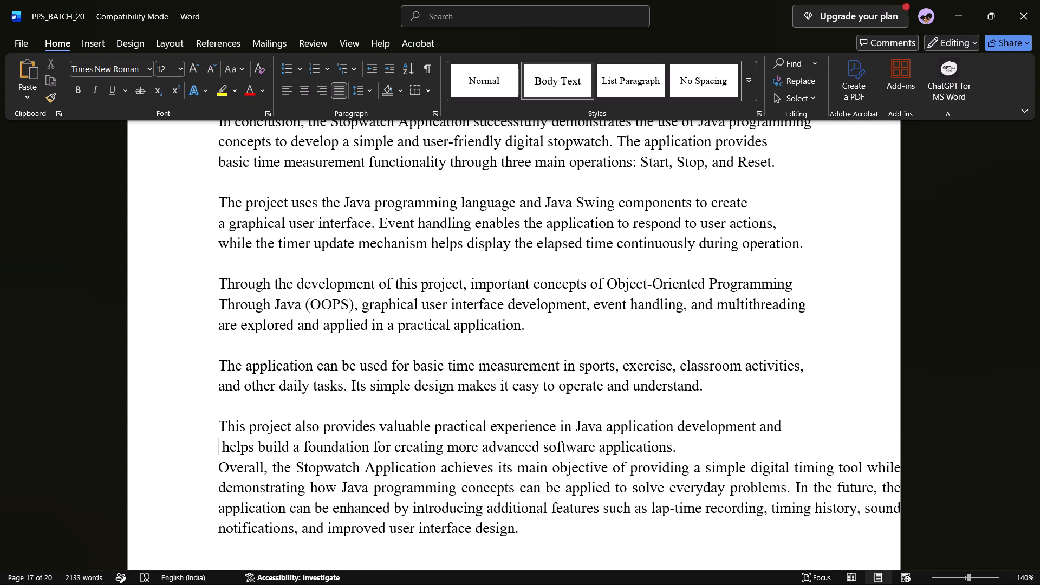
key(Right)
key(BackSpace)
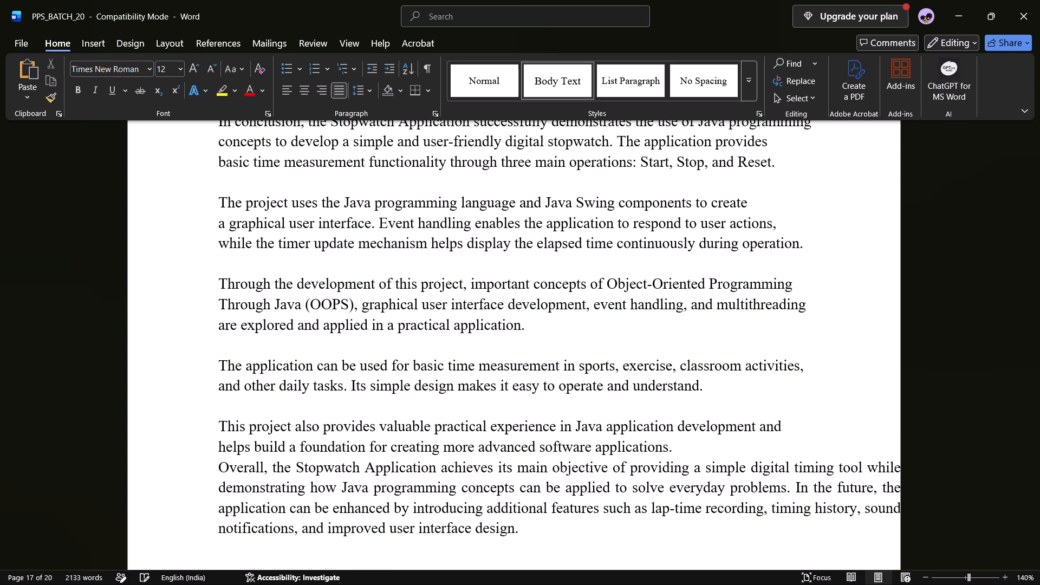
click(708, 446)
key(Return)
Break the last conclusion paragraph, beginning "Overall", into shorter lines after "simple digital timing" and "everyday problems.".
scroll(708, 446, down, 1)
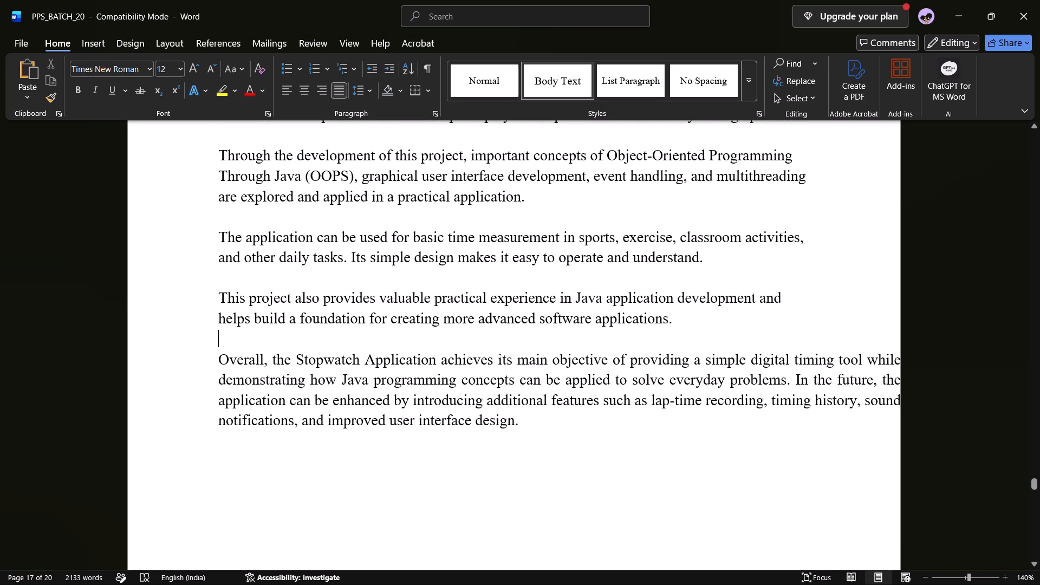
click(841, 360)
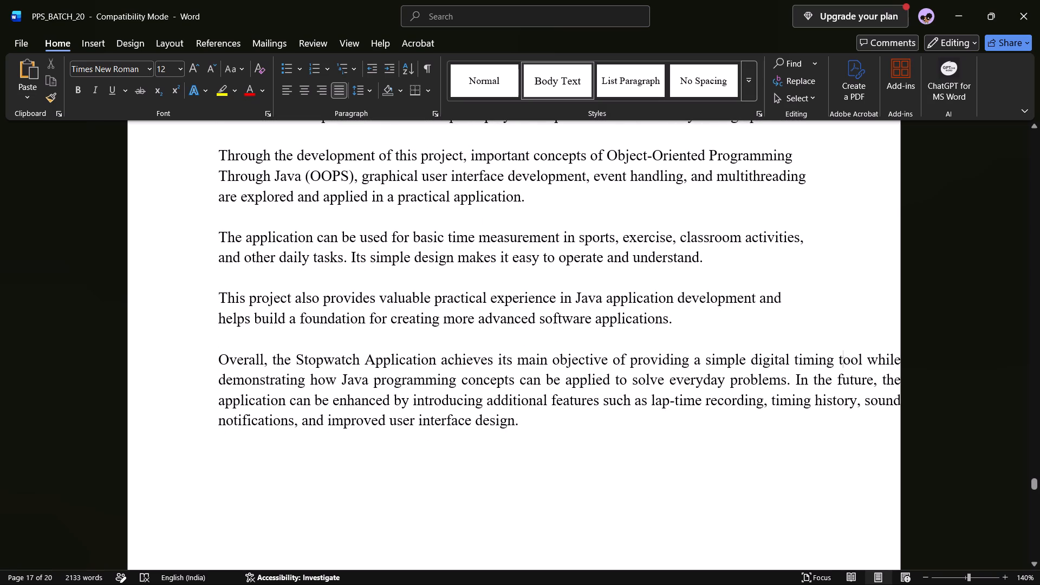
click(839, 361)
key(Return)
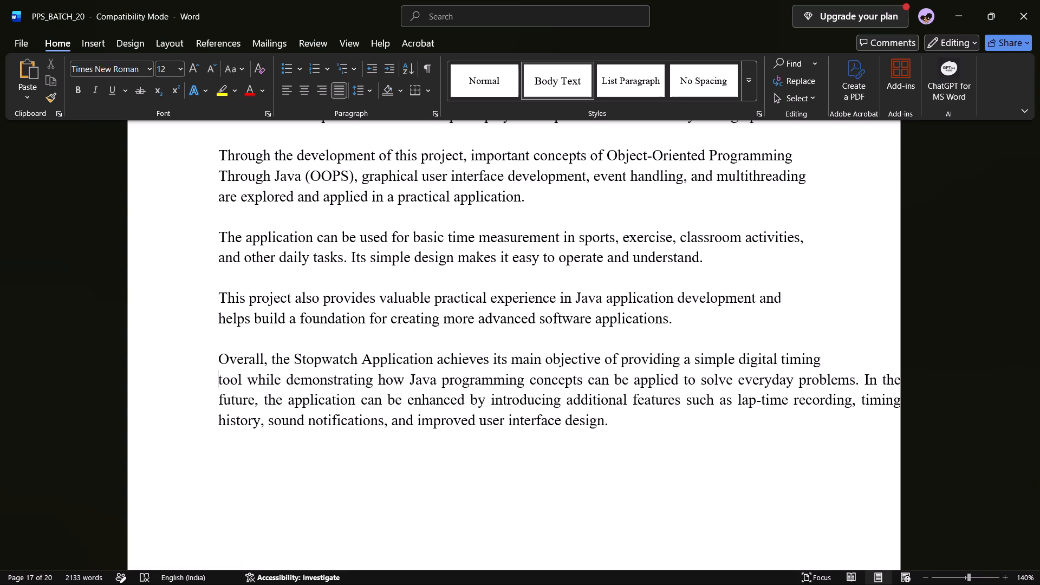
click(864, 380)
key(Return)
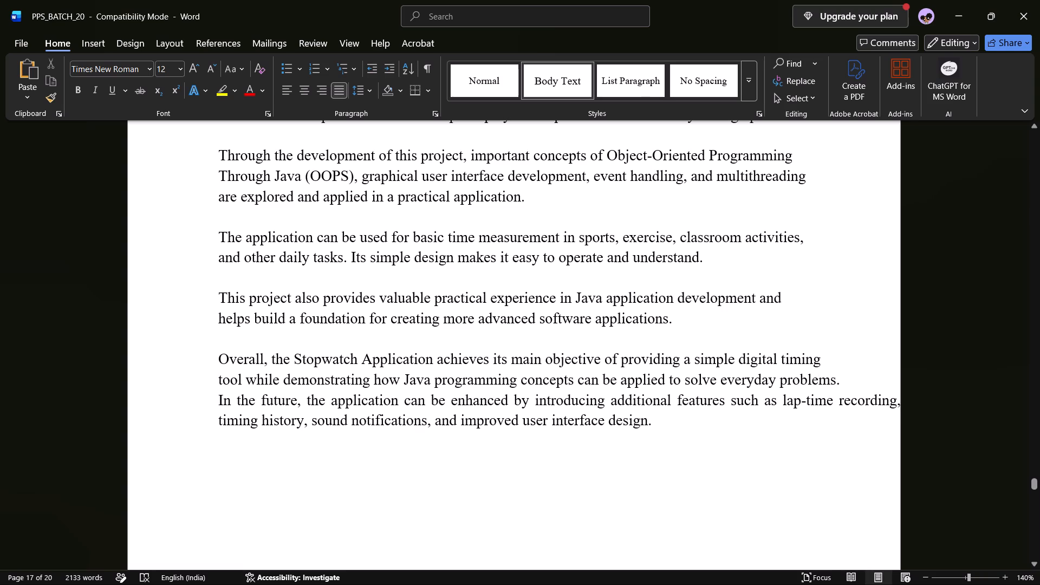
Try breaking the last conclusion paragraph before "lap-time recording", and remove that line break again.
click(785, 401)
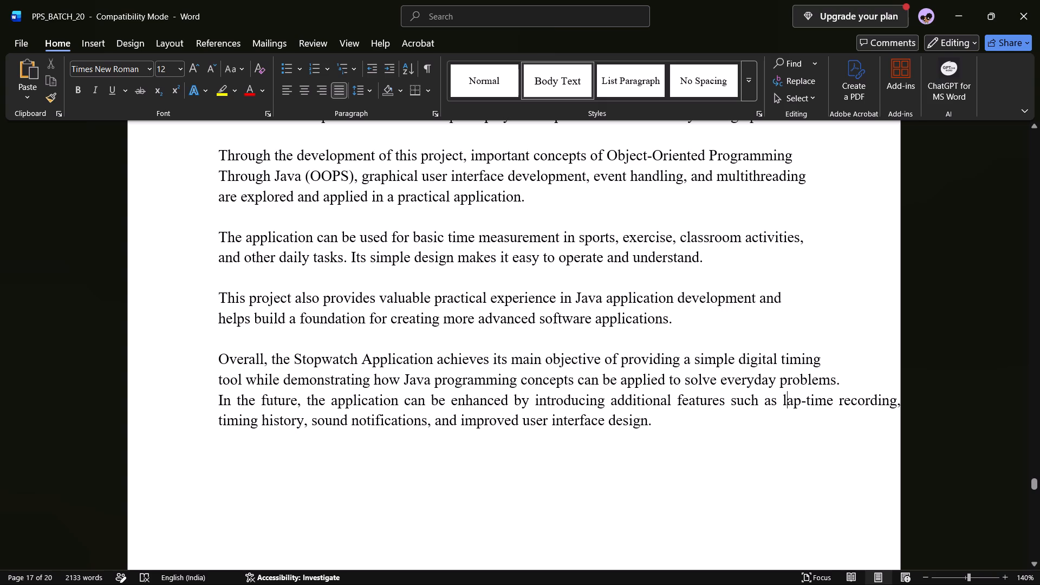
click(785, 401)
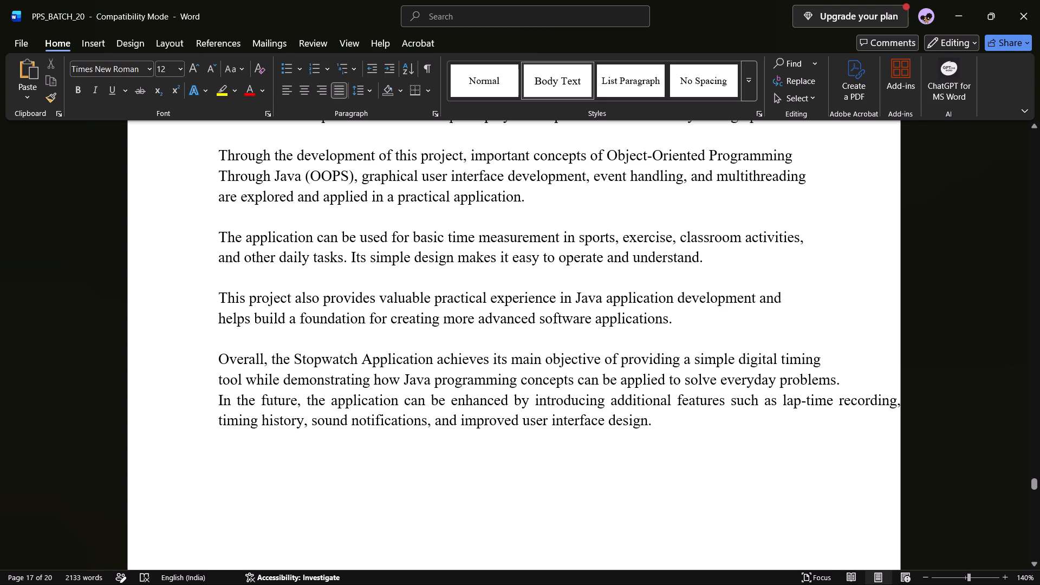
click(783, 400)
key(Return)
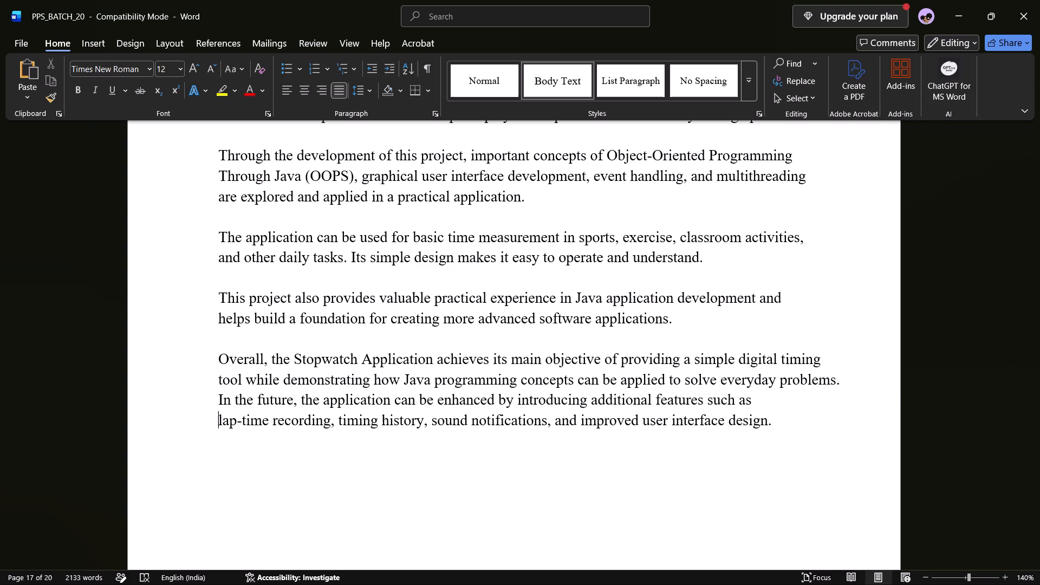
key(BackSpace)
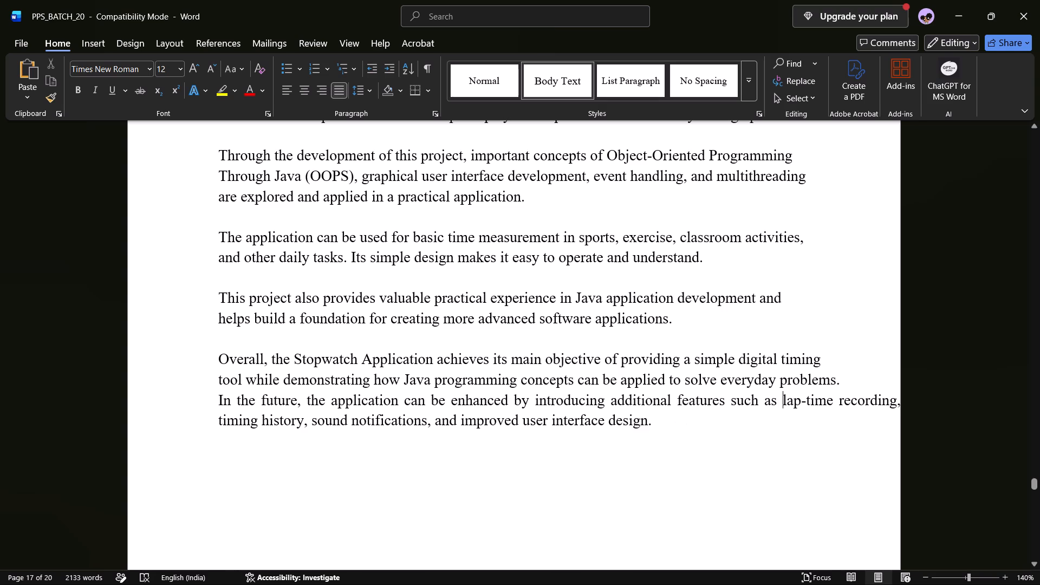
Break the last conclusion paragraph after "lap-time" so that "recording" starts a new line.
click(838, 403)
key(Return)
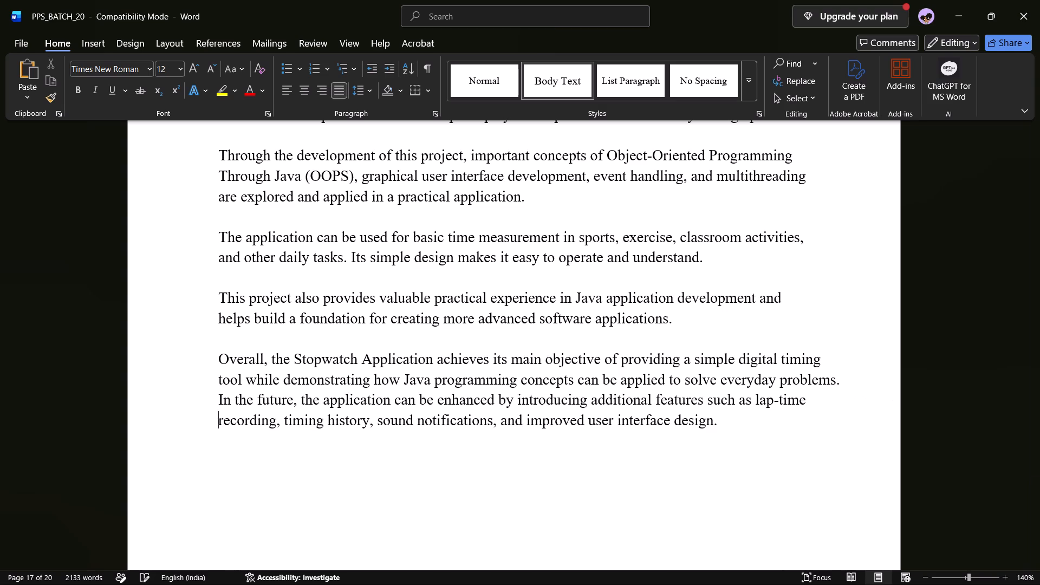
Review the reformatted Chapter 6 conclusion, the Chapter 7 Future Enhancement text, and the preceding program output pages.
scroll(838, 403, up, 4)
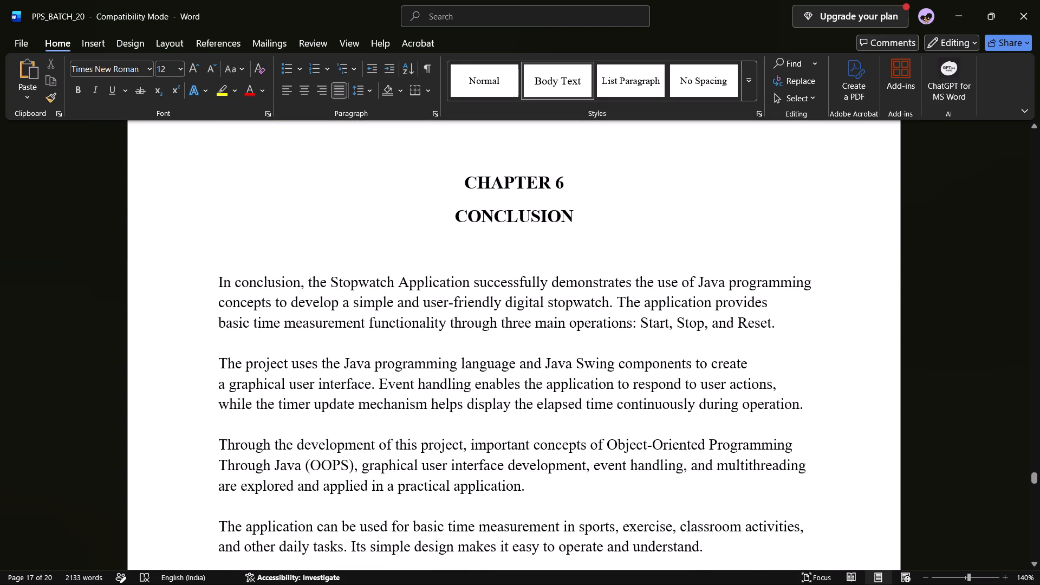
scroll(838, 403, up, 2)
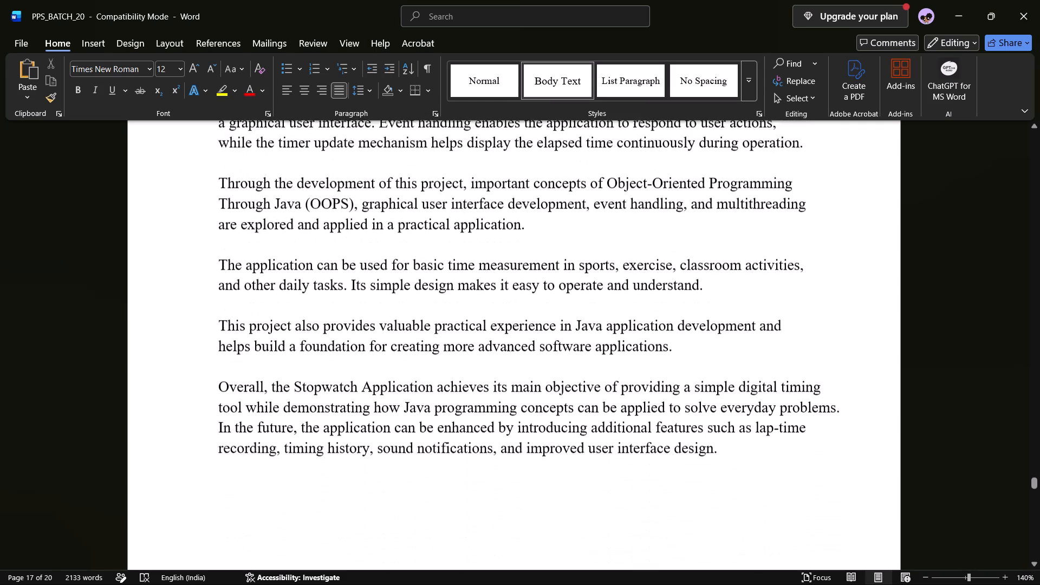
scroll(838, 403, up, 1)
scroll(838, 403, down, 1)
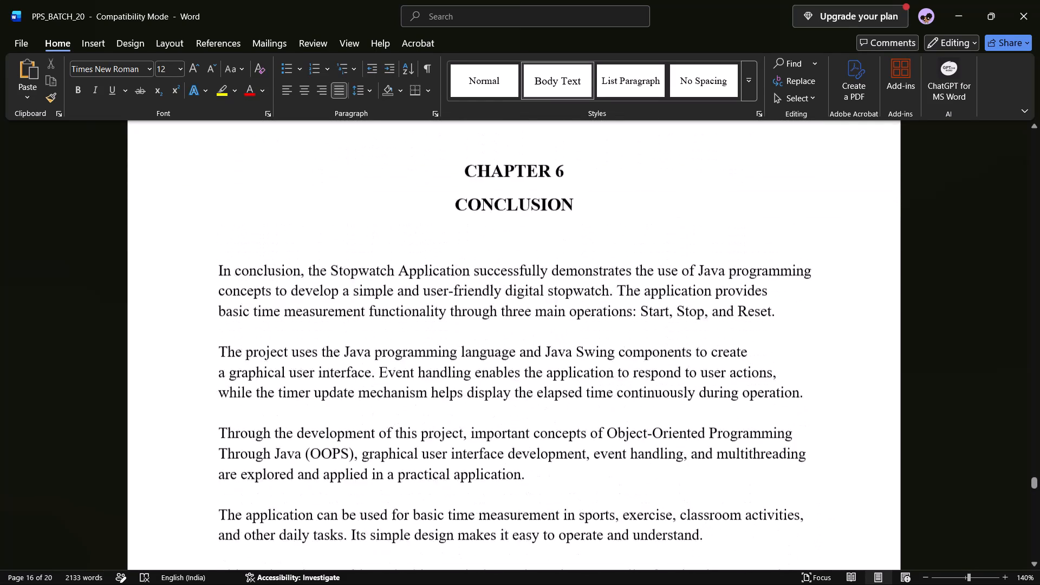
scroll(838, 403, down, 7)
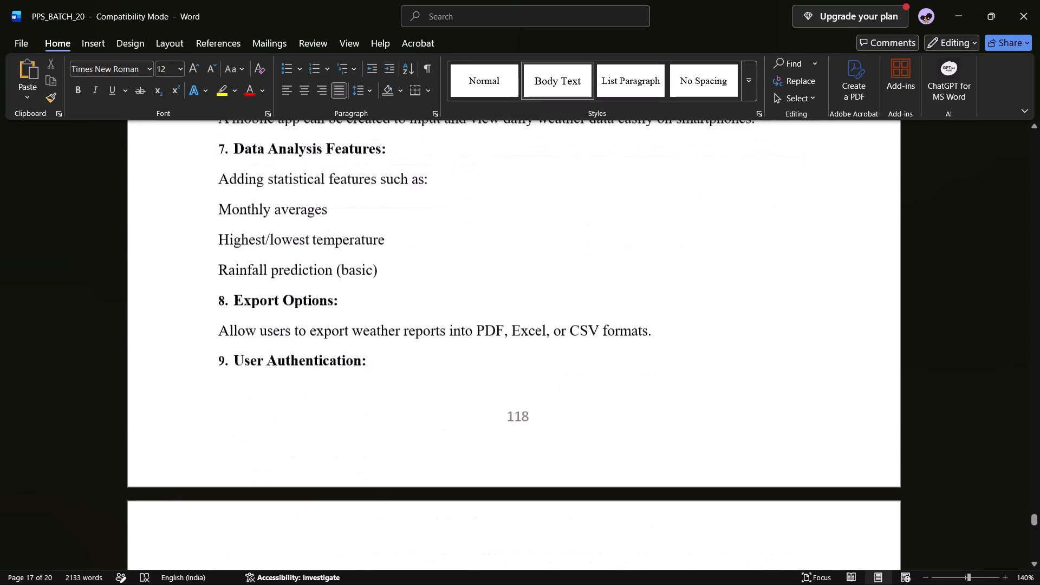
scroll(838, 403, down, 2)
scroll(838, 403, up, 8)
scroll(838, 403, up, 14)
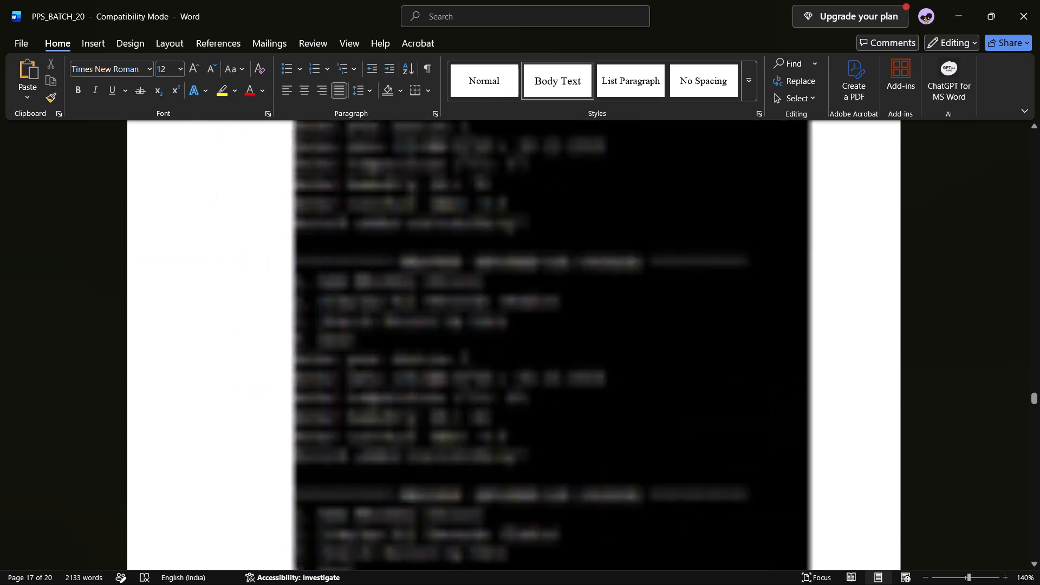
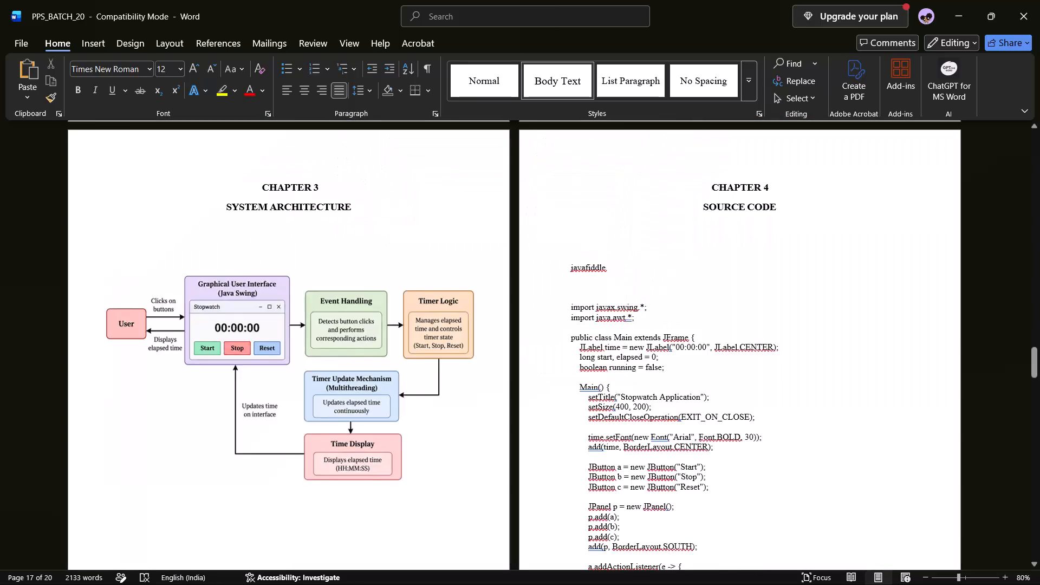
Open the footers and examine the page numbering across the report's sections, then return to the body text.
ctrl+scroll(838, 403, down, 4)
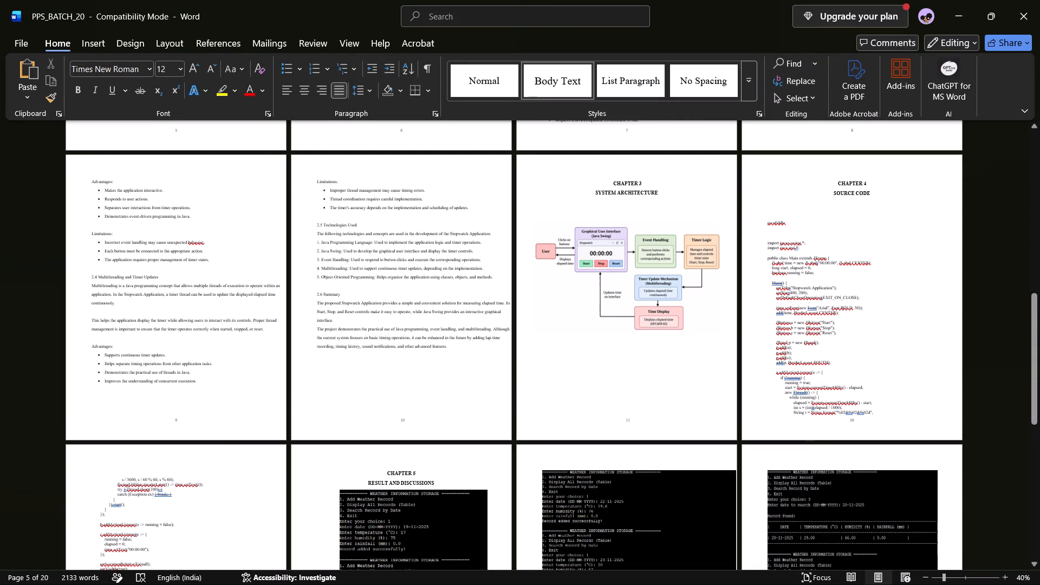
scroll(838, 403, down, 4)
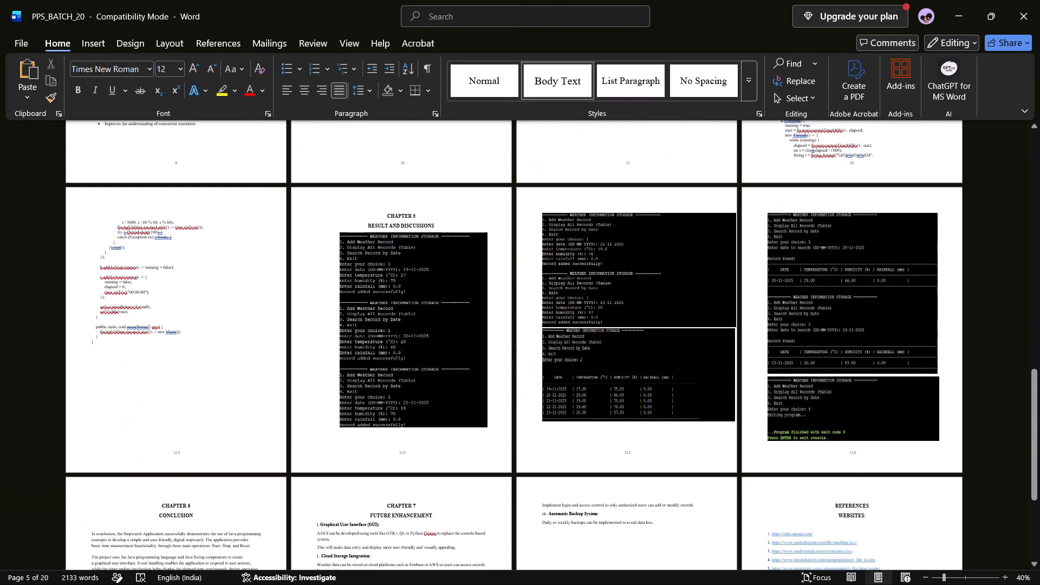
scroll(838, 403, down, 1)
scroll(838, 403, up, 1)
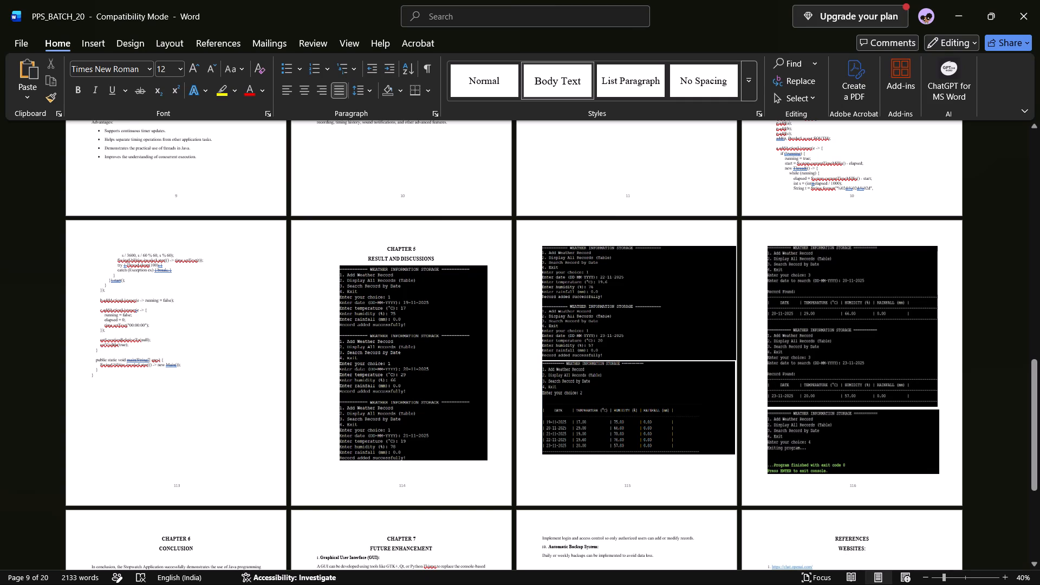
double_click(855, 197)
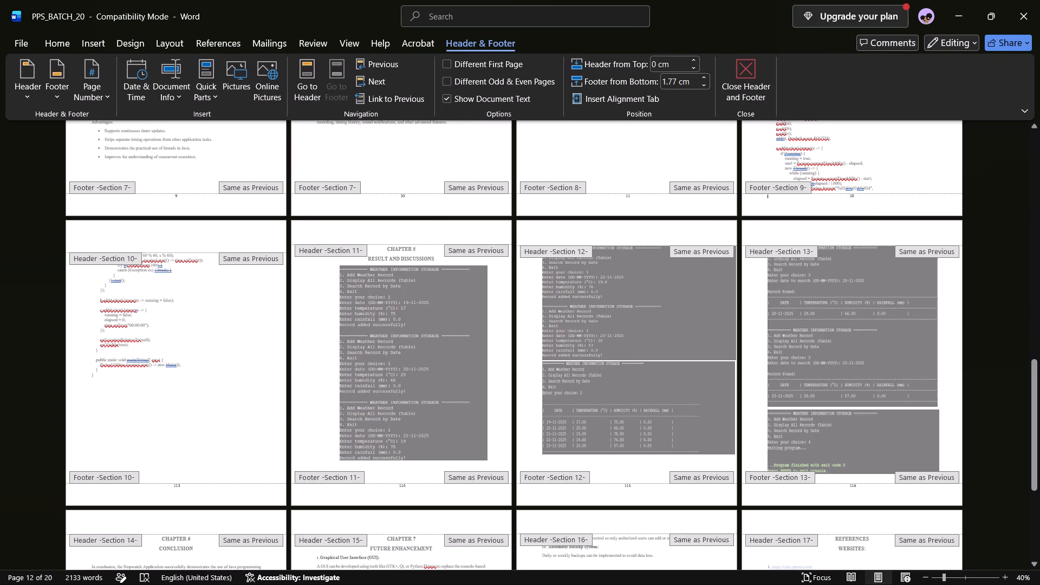
click(866, 197)
scroll(357, 271, up, 8)
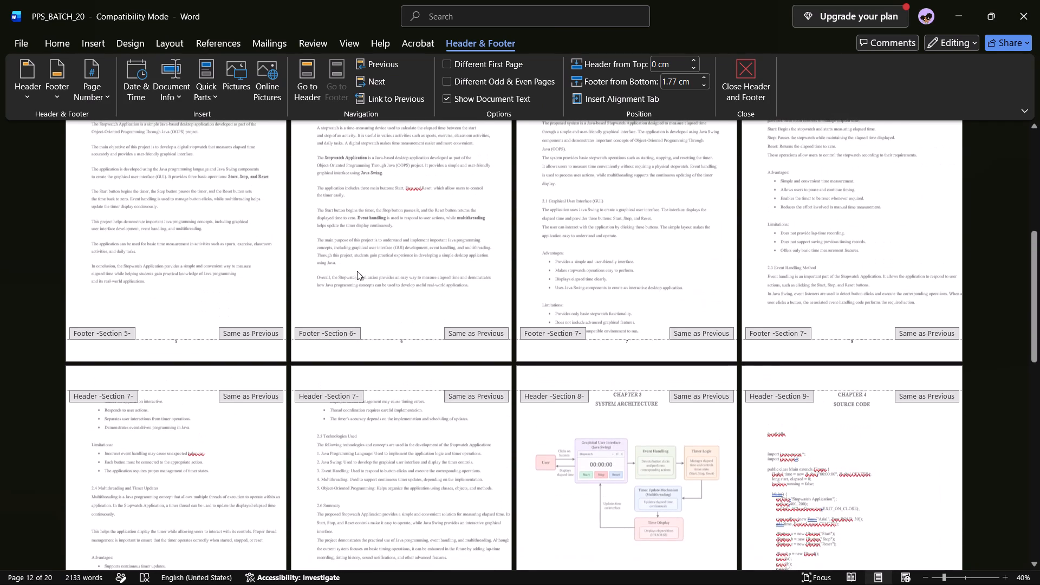
scroll(357, 271, up, 2)
scroll(357, 271, right, 1)
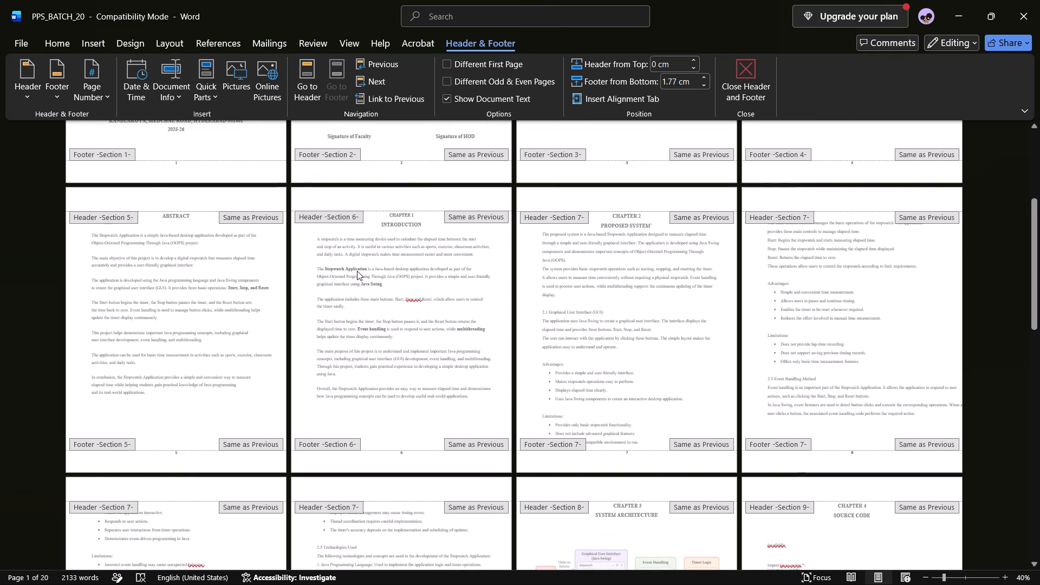
scroll(357, 271, right, 2)
scroll(357, 271, down, 1)
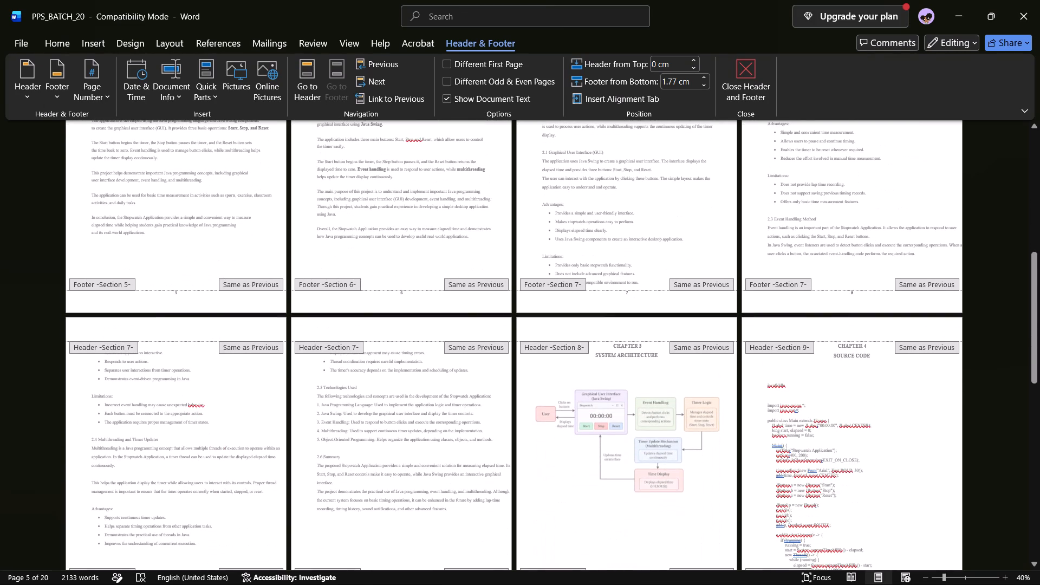
scroll(357, 271, down, 7)
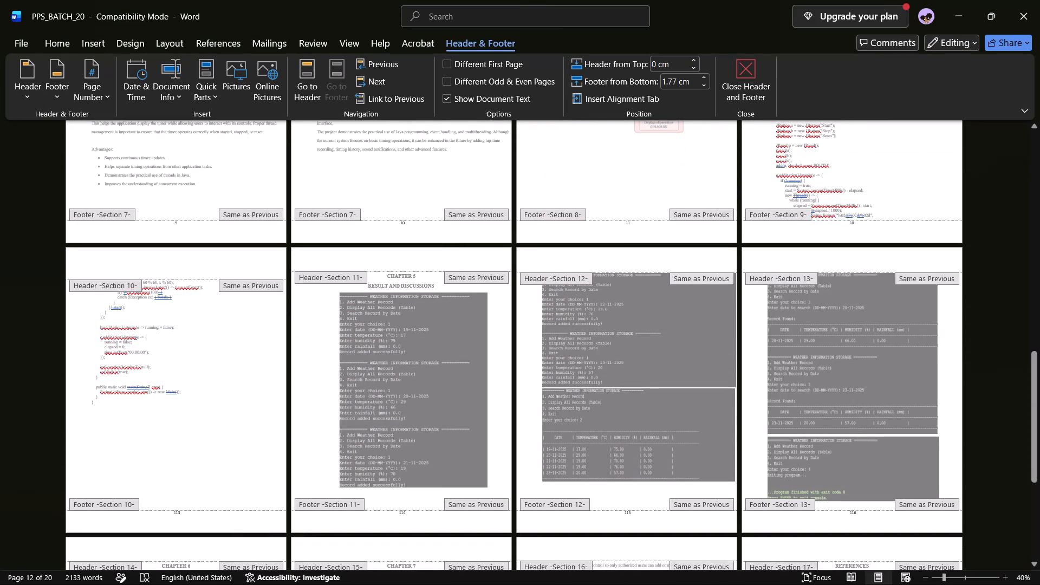
scroll(357, 271, down, 2)
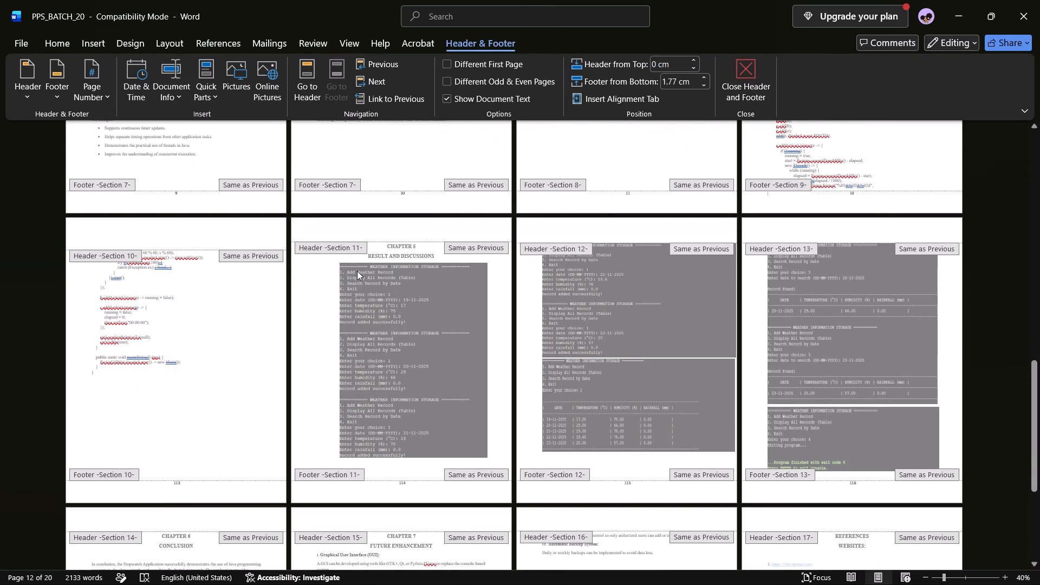
click(246, 341)
double_click(246, 341)
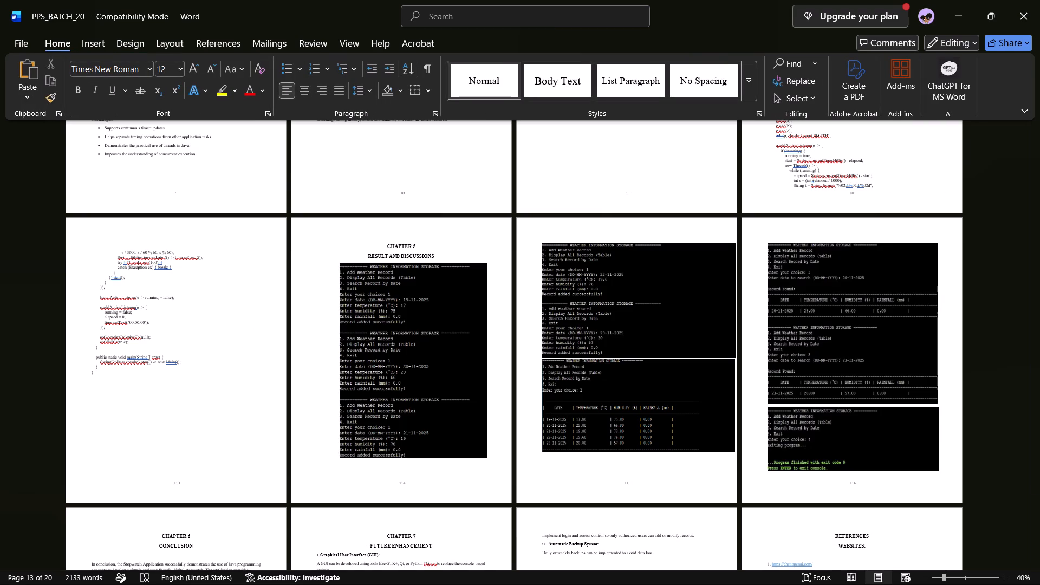
scroll(246, 341, down, 2)
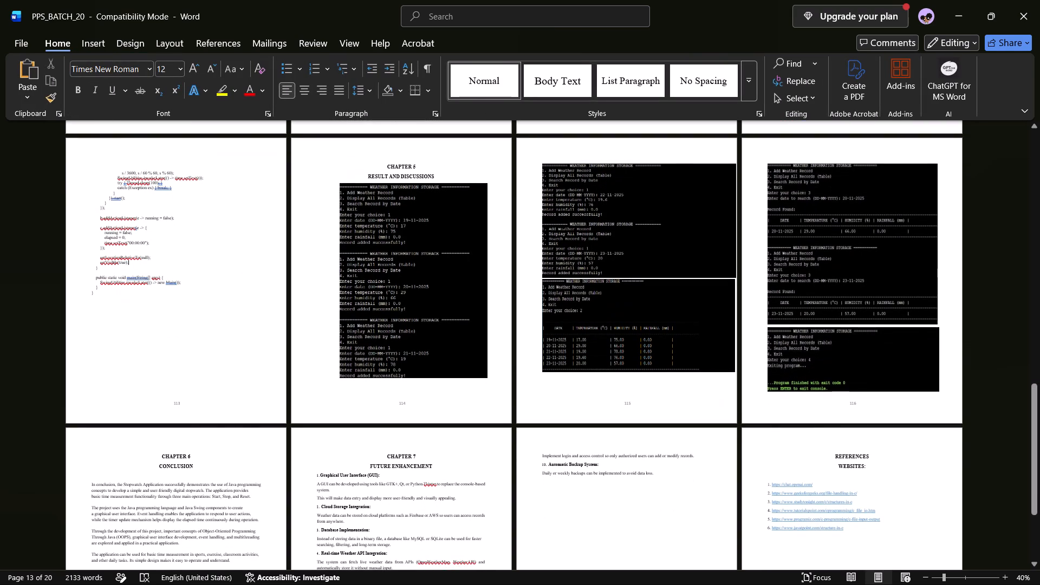
scroll(246, 341, down, 4)
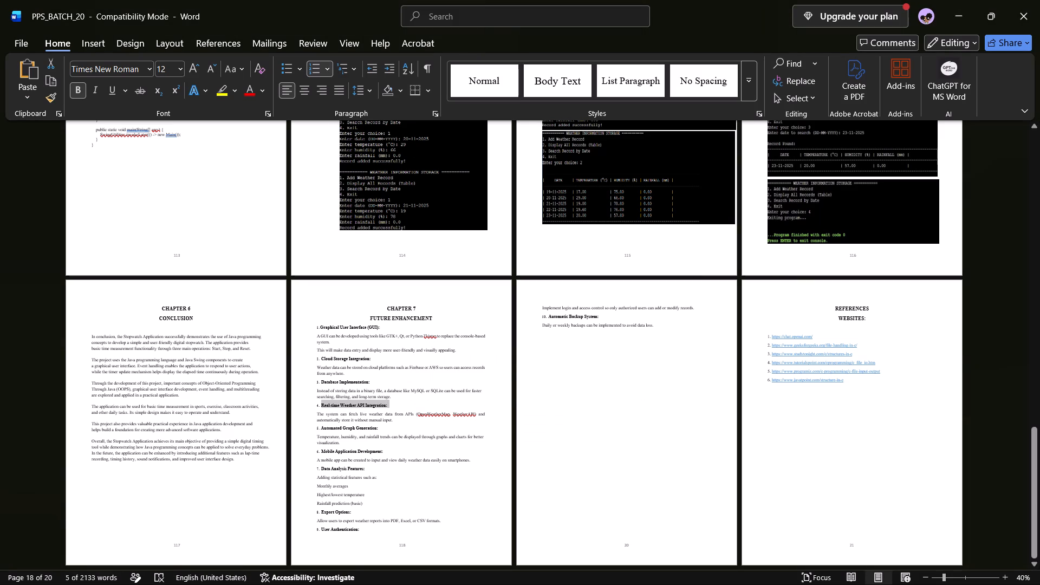
drag(313, 326, 432, 575)
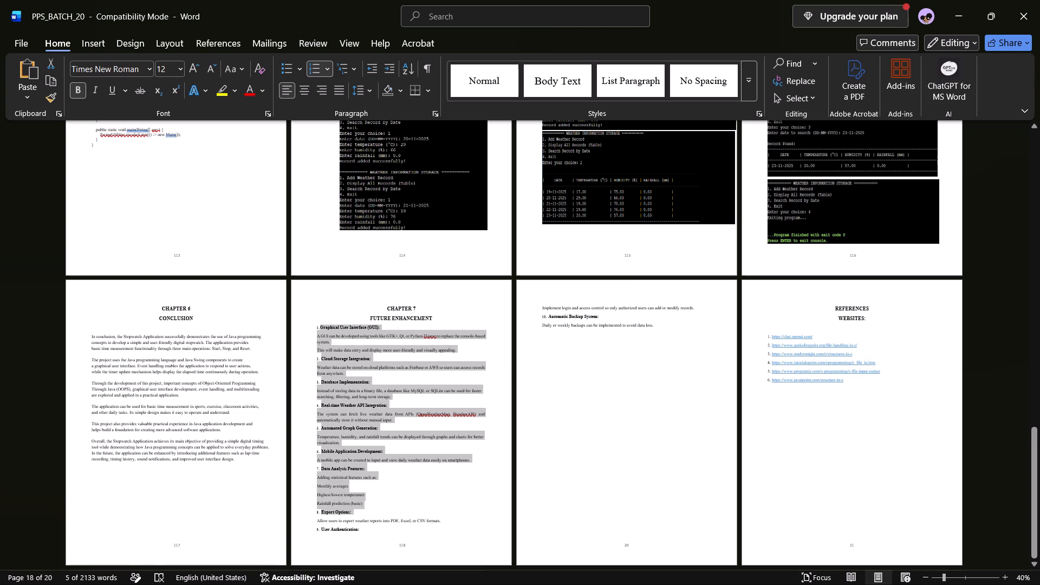
drag(432, 575, 714, 484)
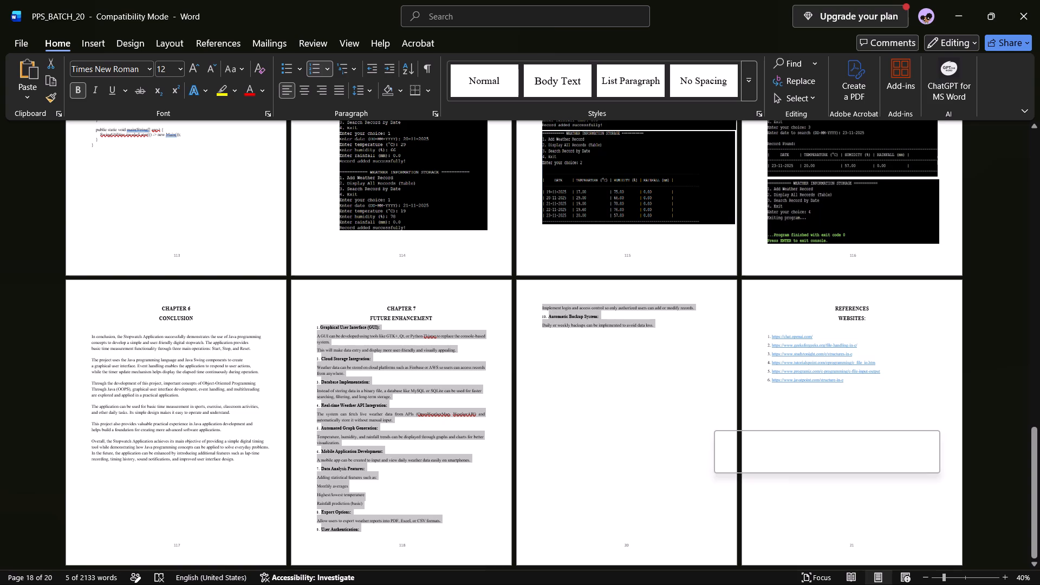
key(ctrl+v)
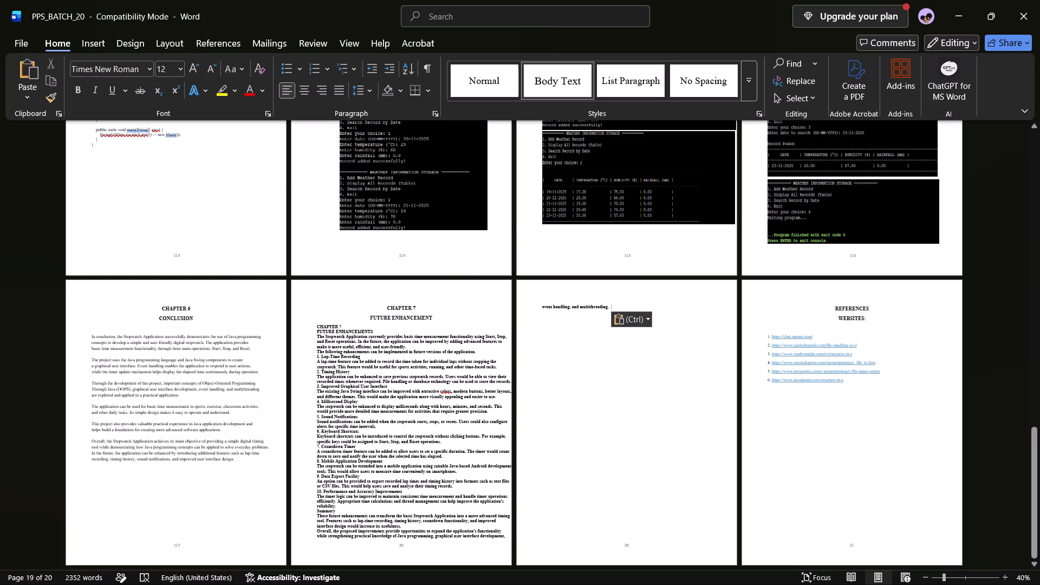
Remove bold from the pasted Chapter 7 text, from "The Stopwatch Application currently provides" through its last line.
drag(314, 337, 632, 535)
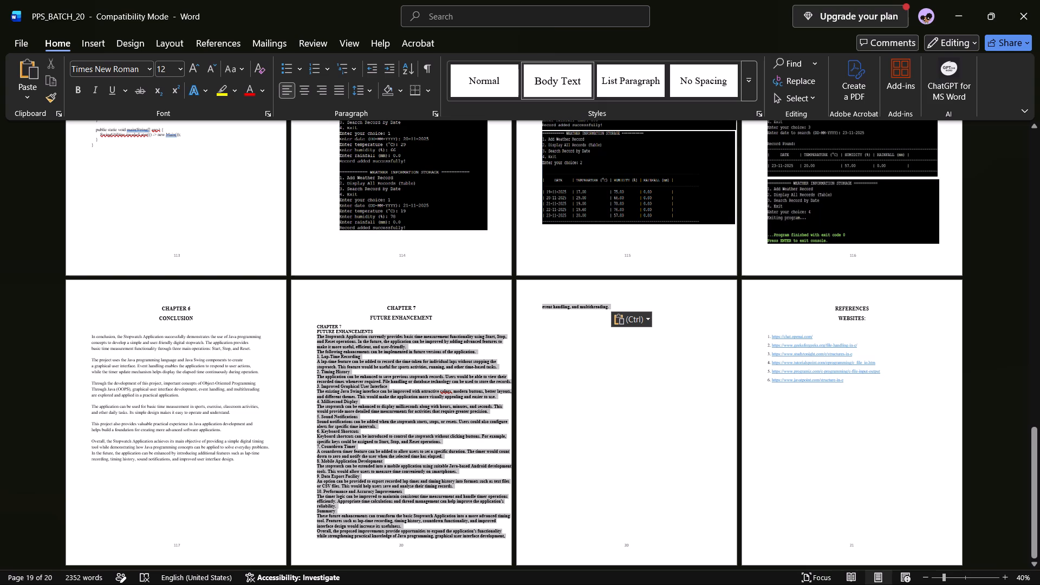
drag(632, 535, 652, 531)
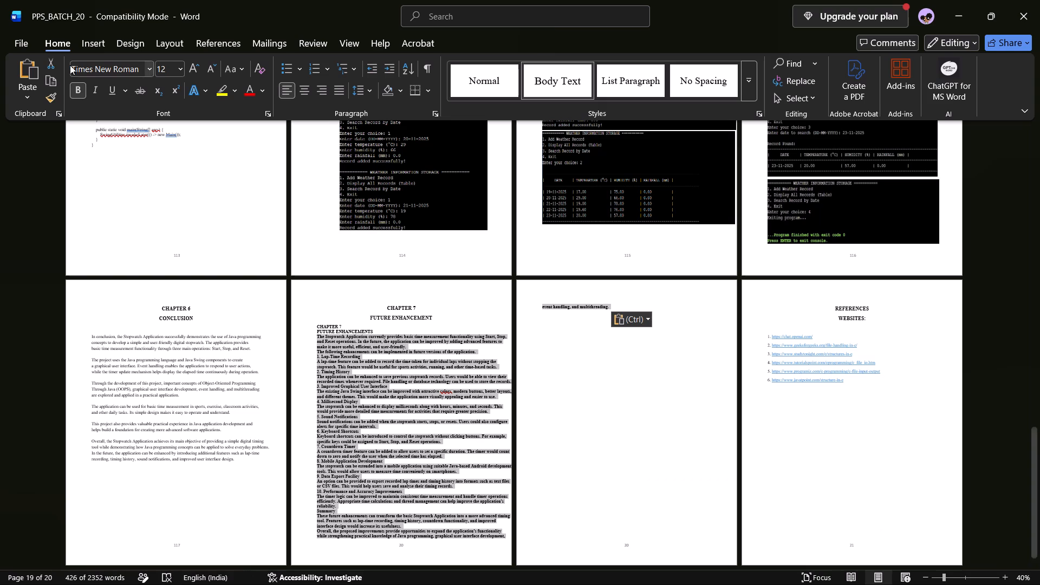
click(71, 89)
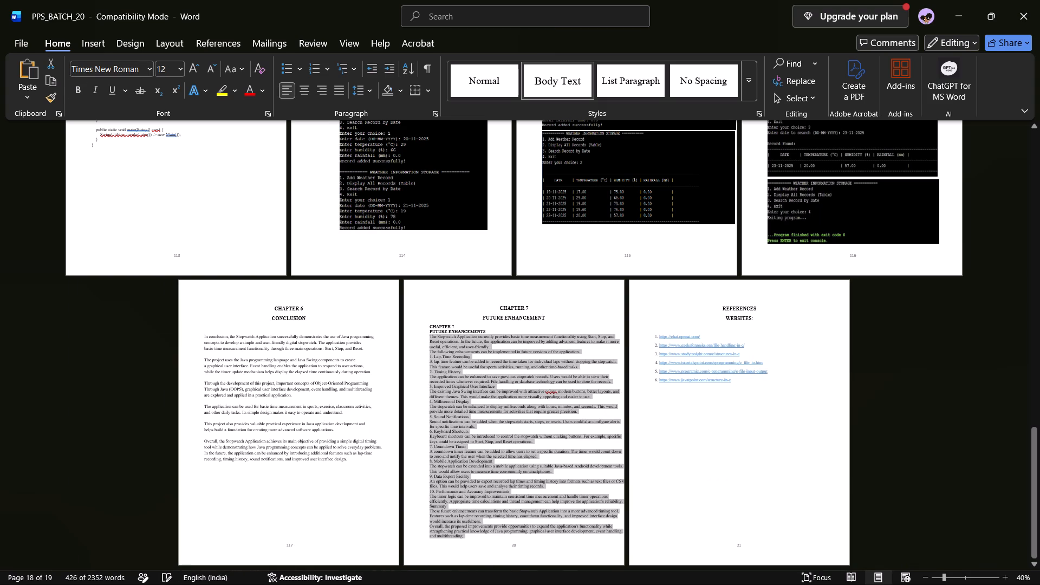
Delete the duplicate "CHAPTER 7" and "FUTURE ENHANCEMENTS" lines at the start of the pasted text.
triple_click(450, 326)
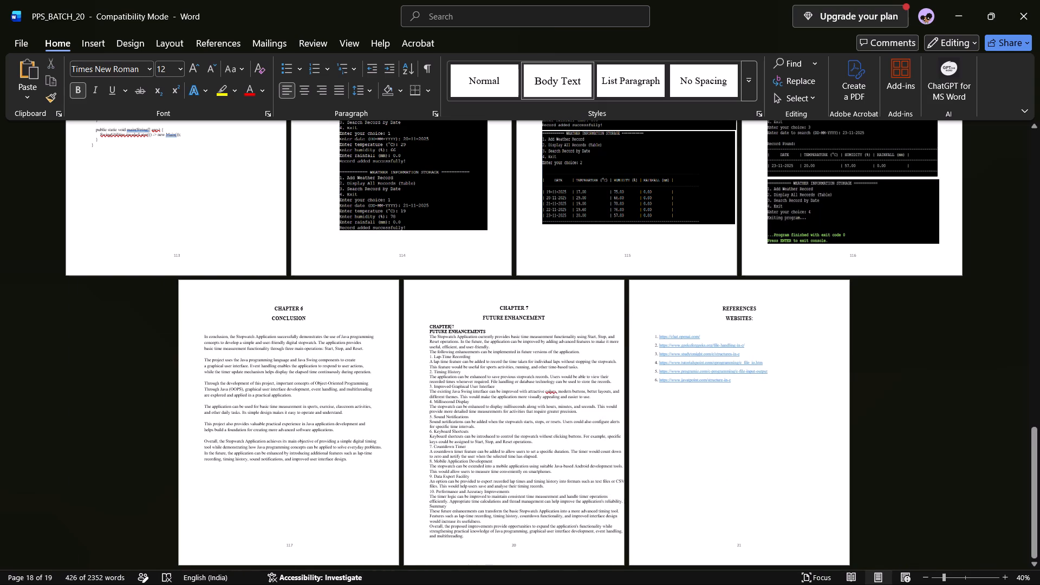
key(BackSpace)
triple_click(450, 326)
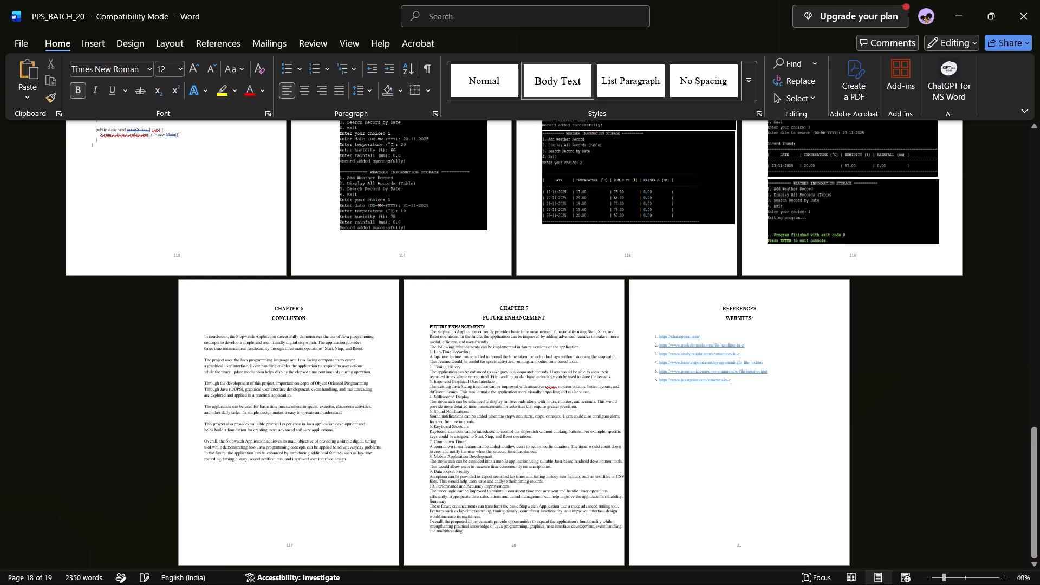
key(BackSpace)
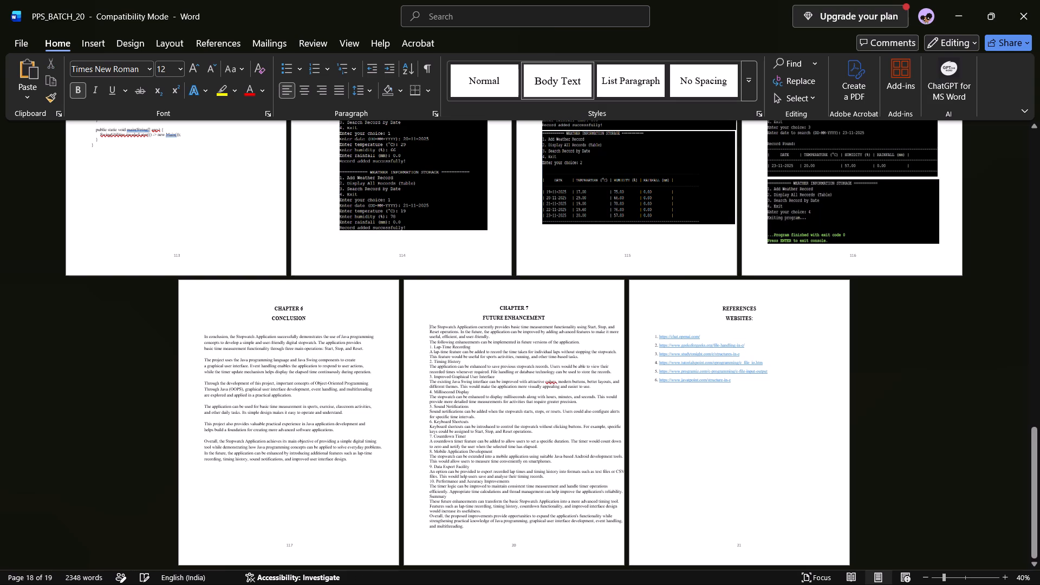
Add a blank line after Chapter 7's opening paragraph, and break that paragraph after "Start, Stop," and "advanced features".
ctrl+scroll(450, 326, up, 4)
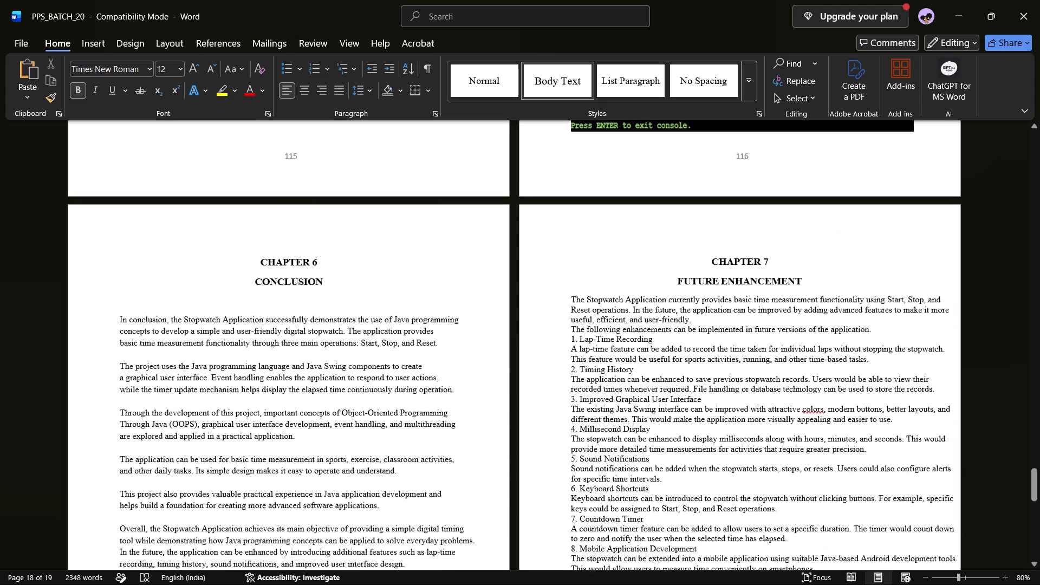
ctrl+scroll(450, 326, up, 4)
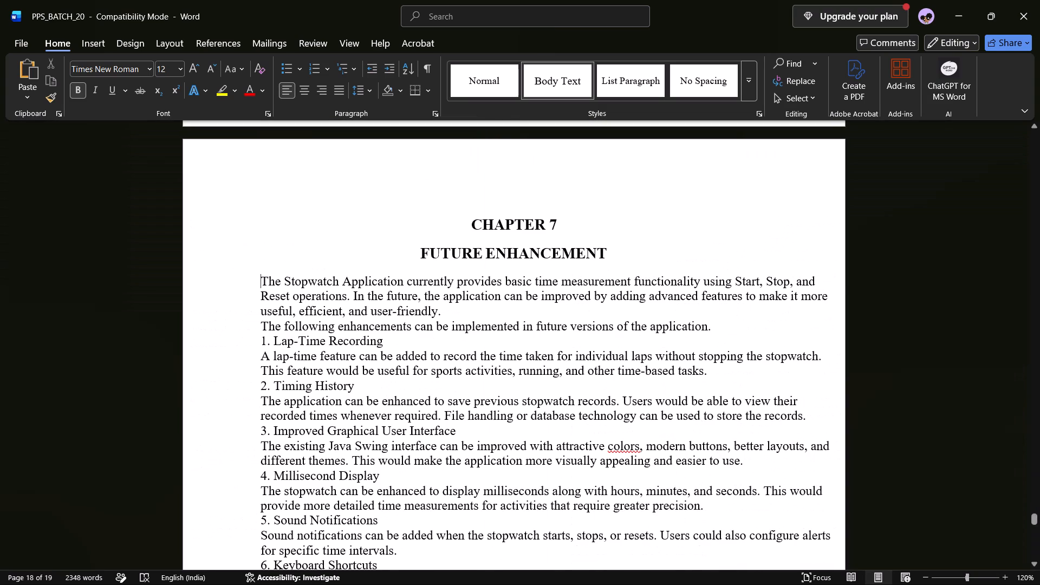
click(442, 313)
key(Return)
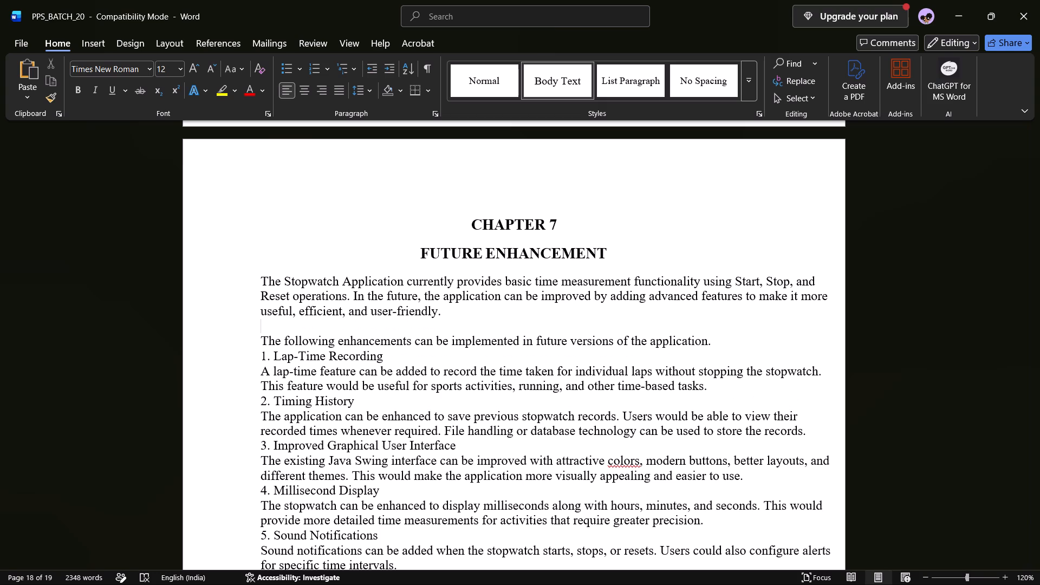
click(795, 282)
key(Return)
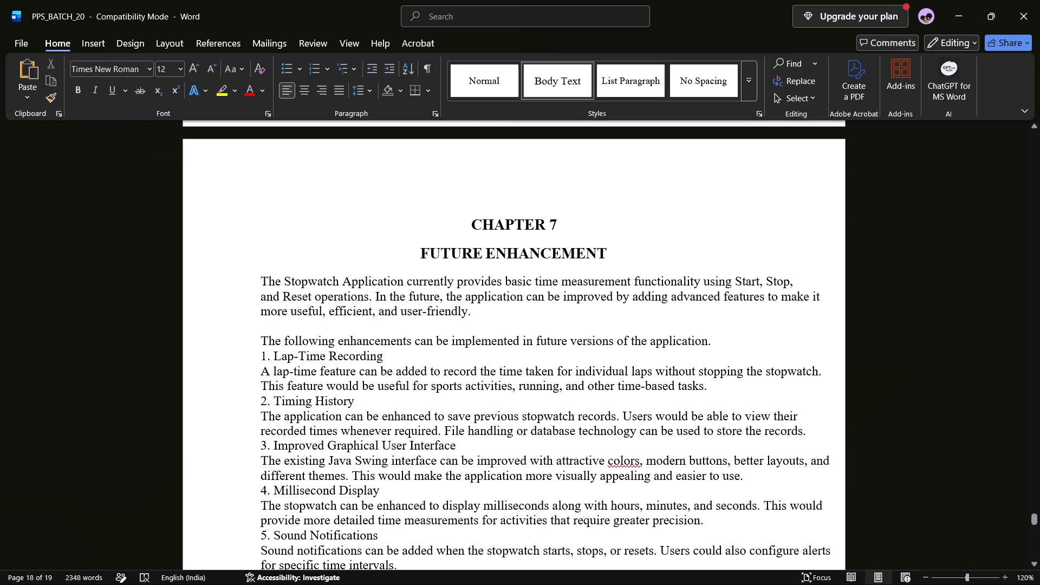
click(766, 301)
key(Return)
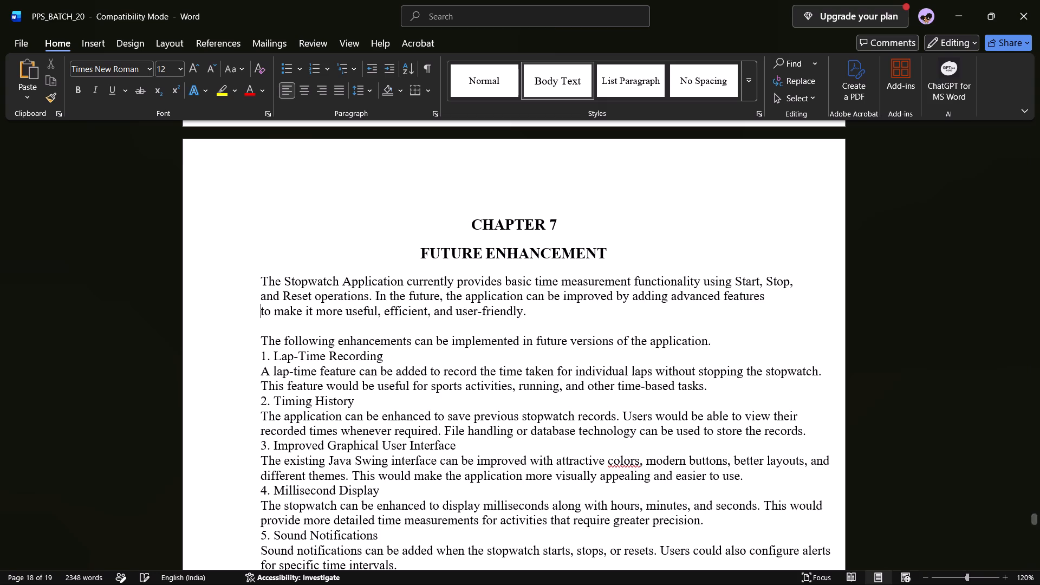
scroll(766, 301, down, 1)
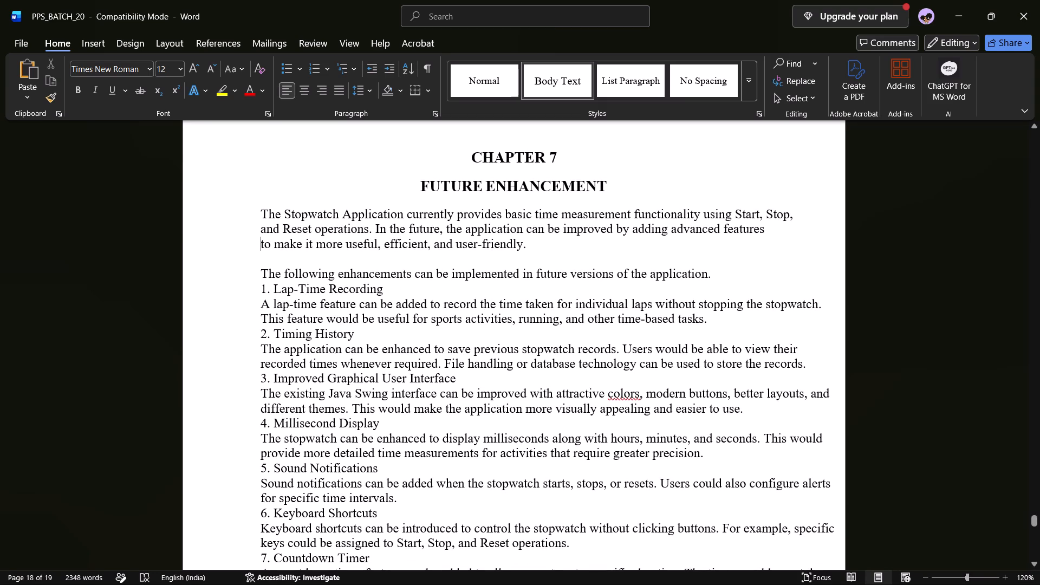
Add a blank line after each of Chapter 7's sections 1 to 5, from Lap-Time Recording through Sound Notifications.
click(718, 311)
key(Return)
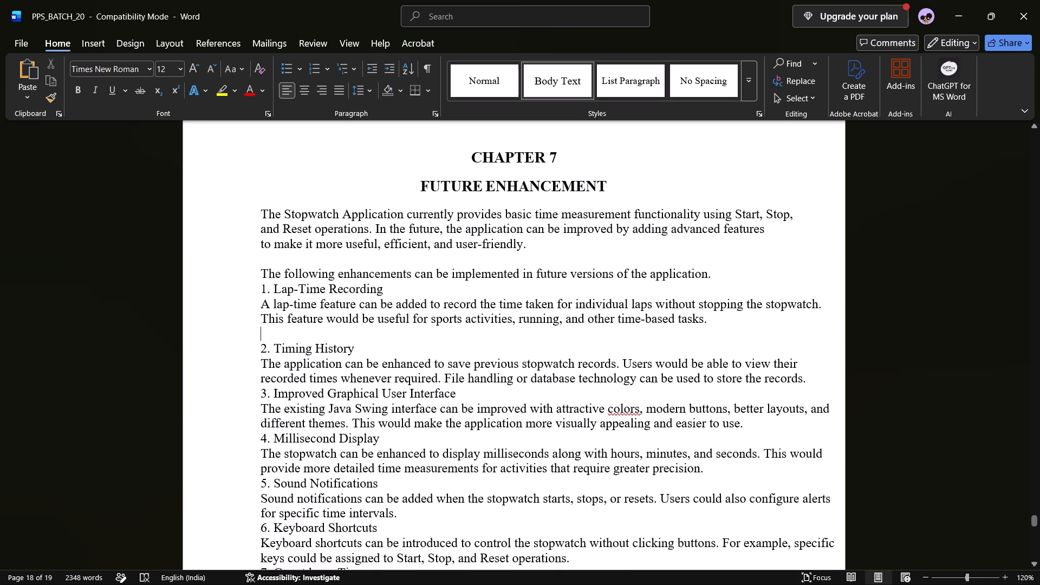
click(804, 383)
key(Return)
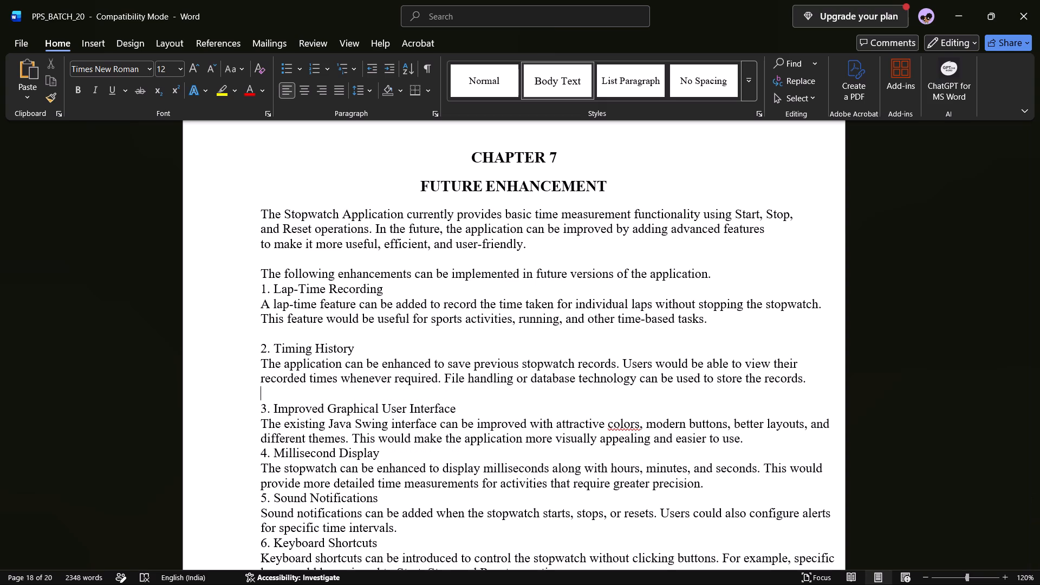
scroll(804, 383, down, 1)
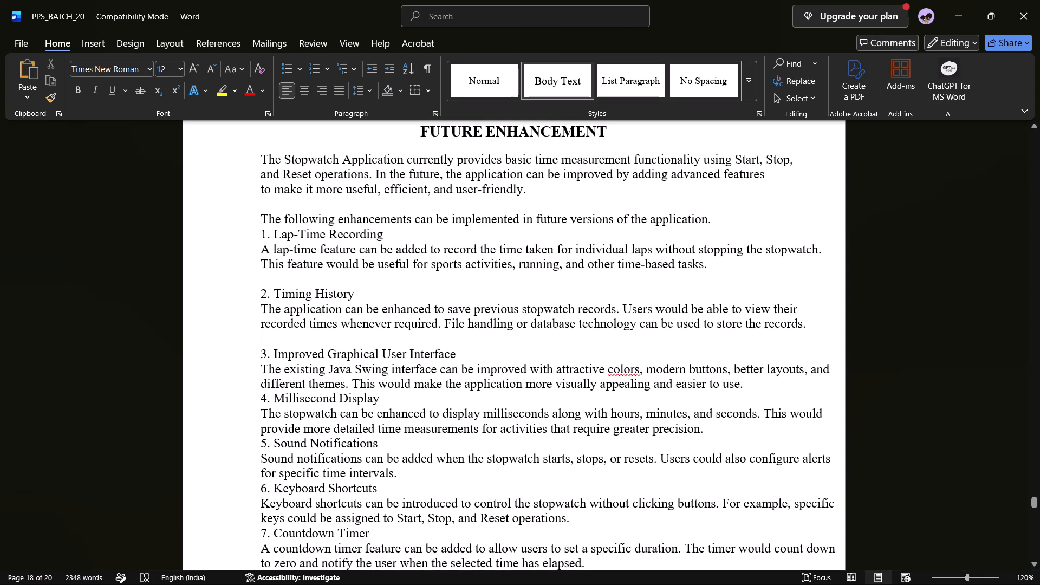
click(745, 386)
key(Return)
scroll(745, 386, down, 1)
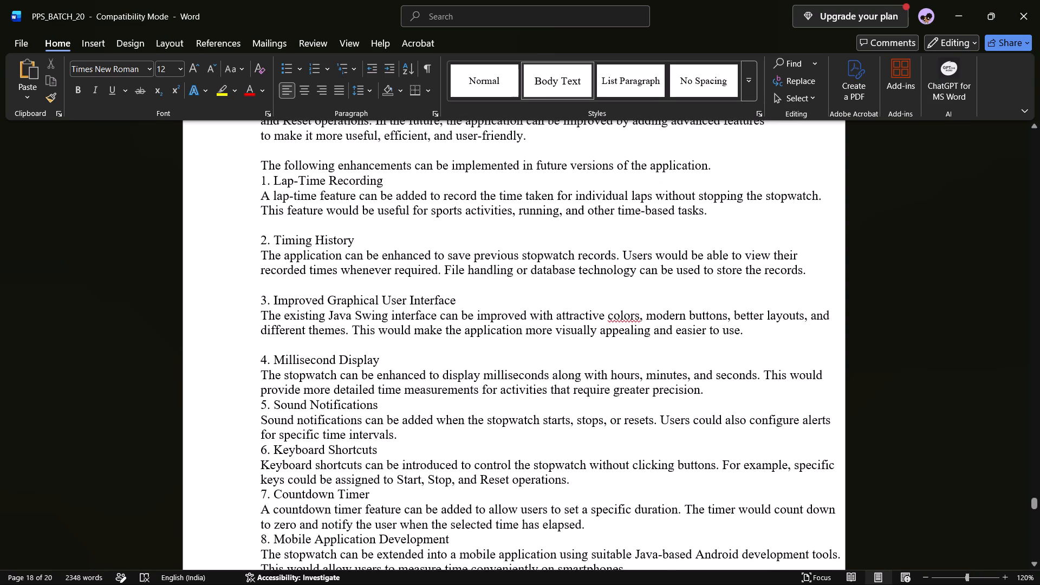
click(710, 387)
key(Return)
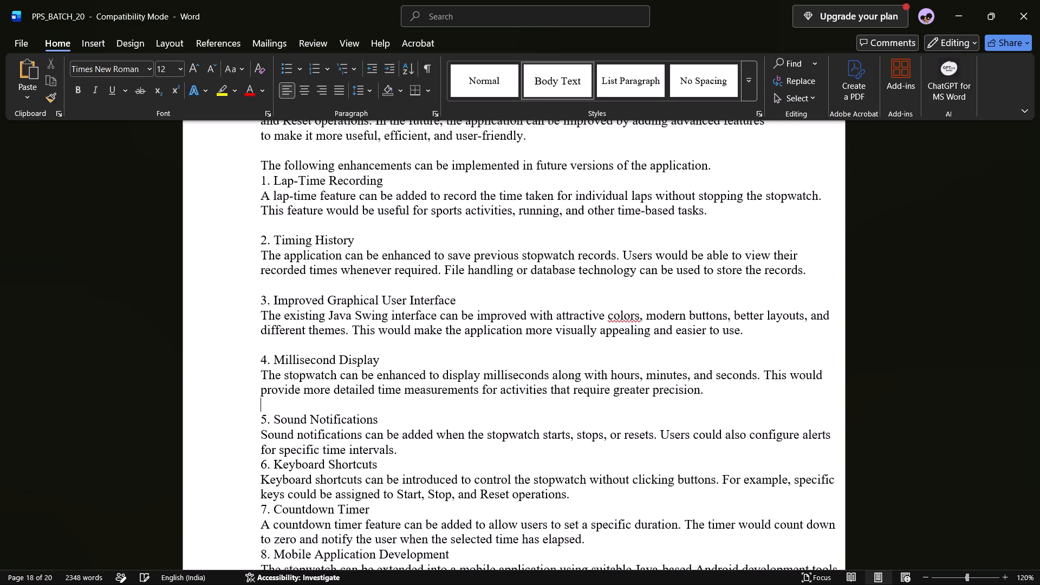
scroll(710, 387, down, 1)
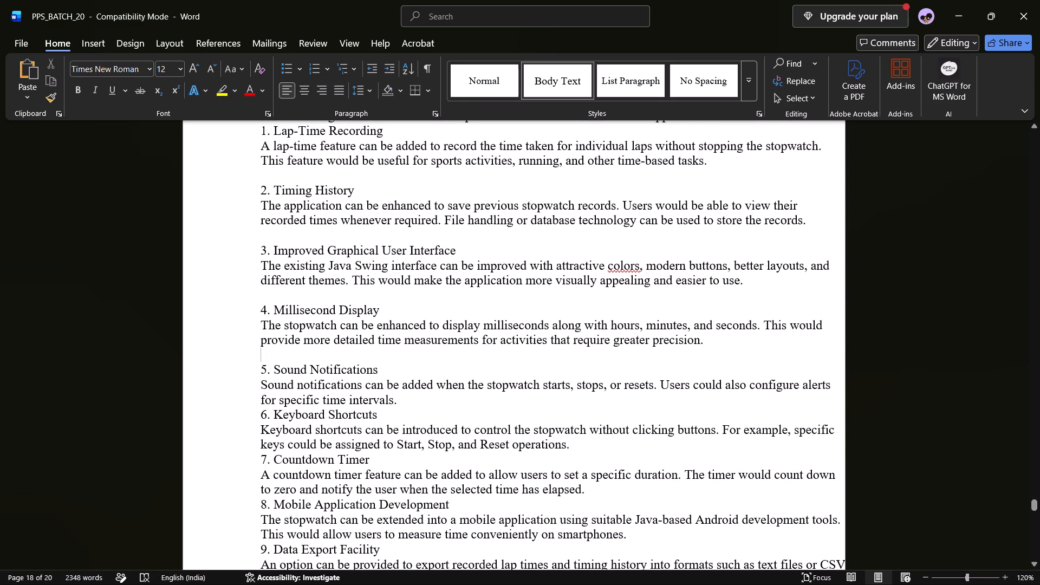
click(407, 399)
key(Return)
Add a blank line after each of Chapter 7's sections 6 to 9, from Keyboard Shortcuts through Data Export Facility.
scroll(407, 399, down, 1)
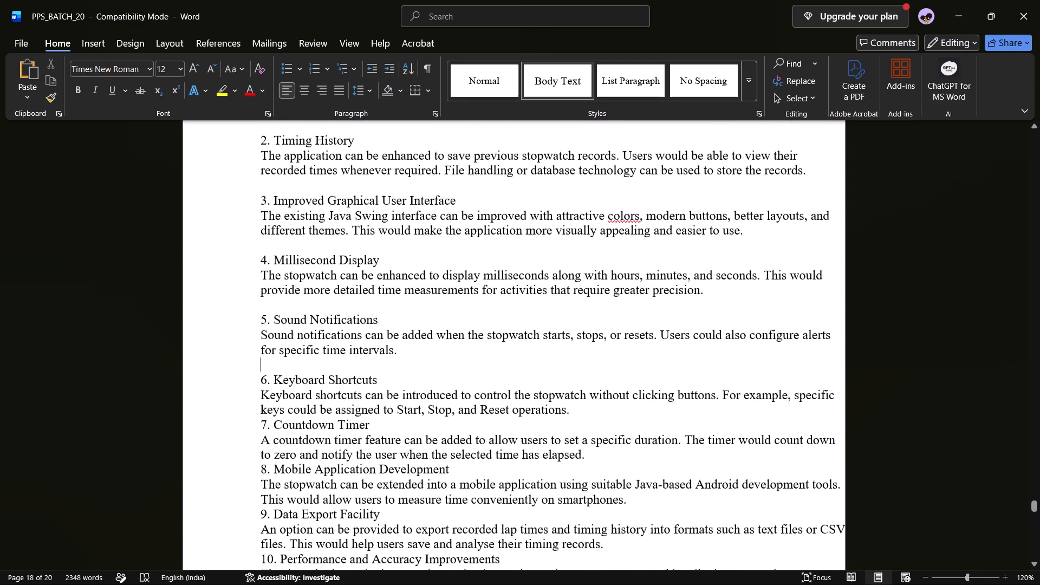
scroll(407, 399, down, 1)
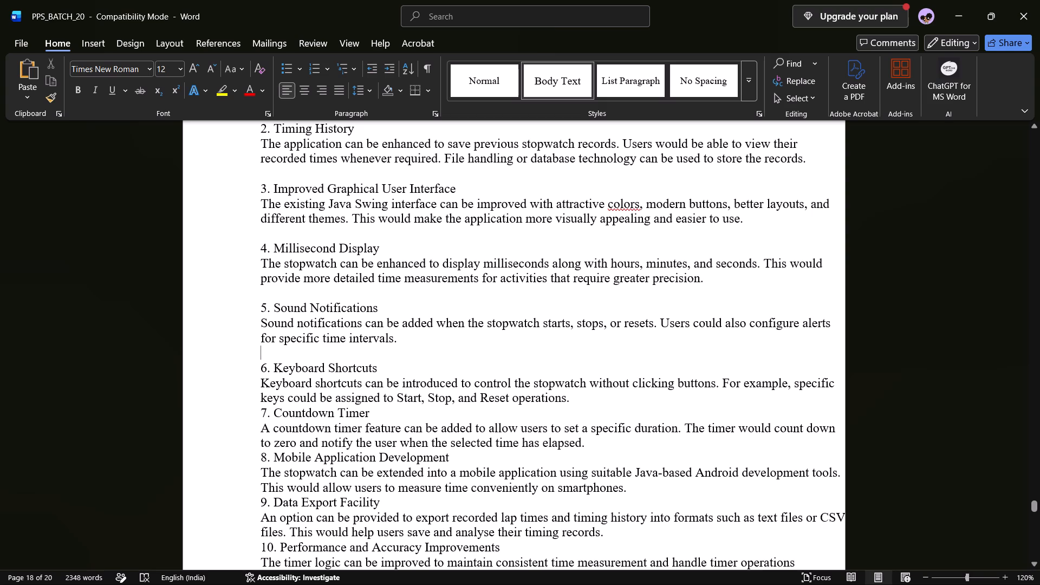
click(591, 402)
key(Return)
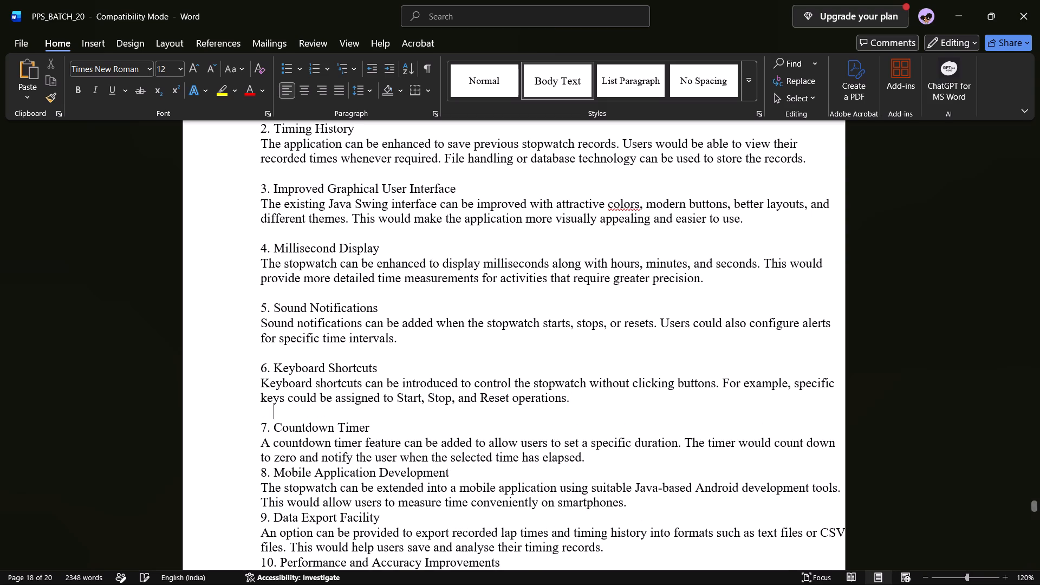
scroll(591, 402, down, 1)
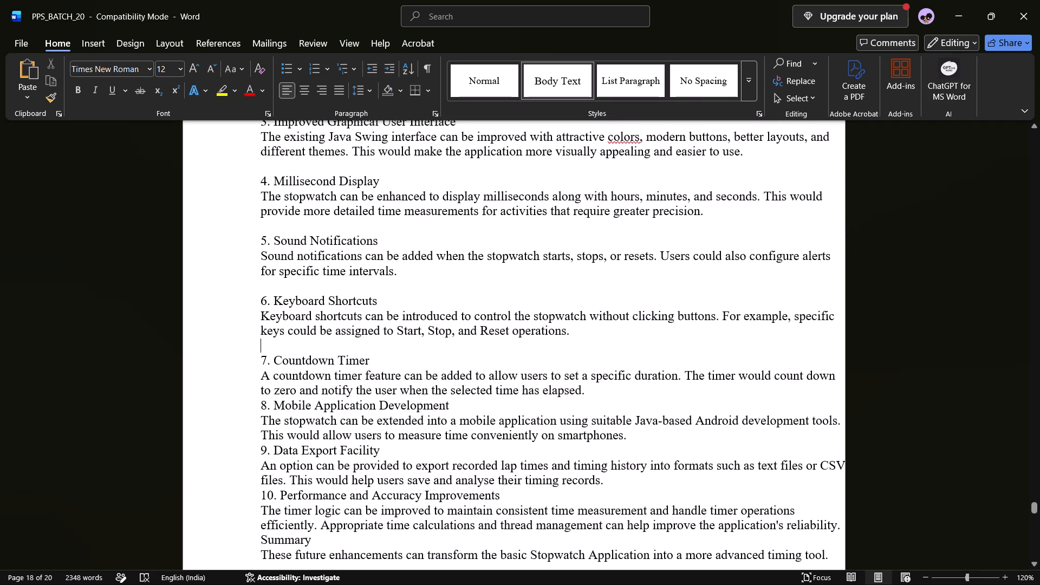
click(584, 392)
key(Return)
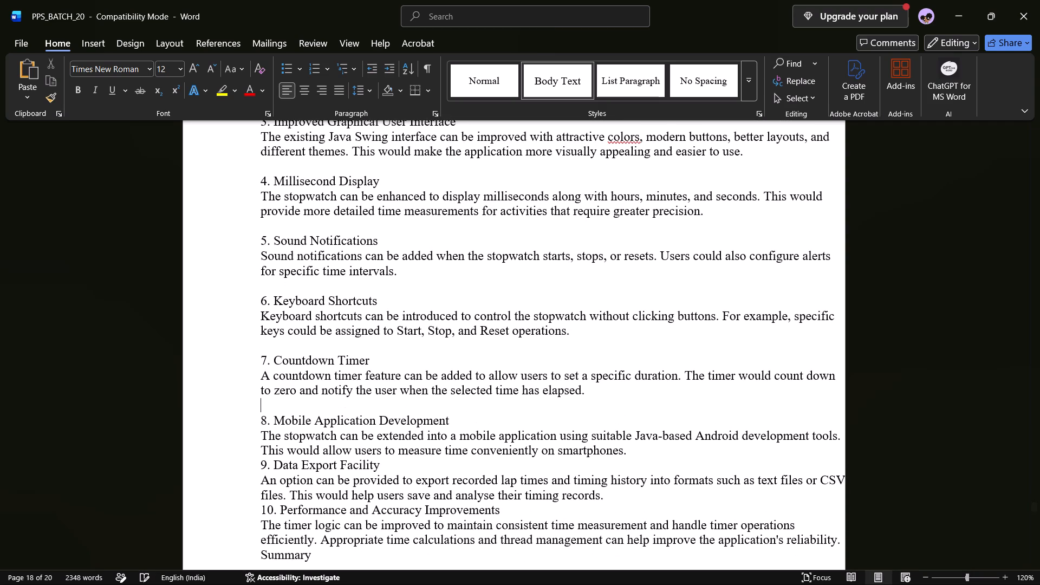
scroll(584, 392, down, 1)
click(633, 411)
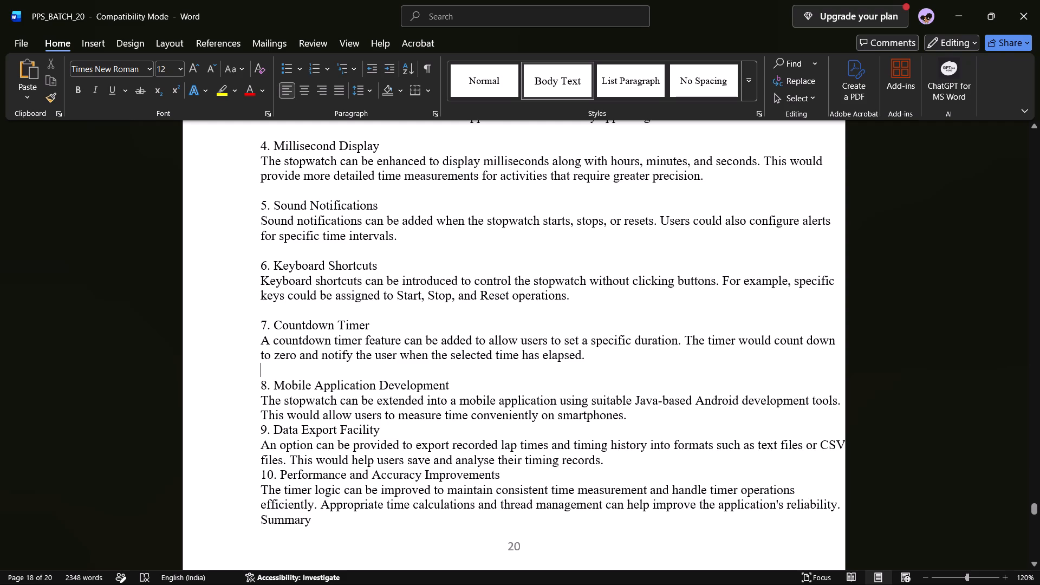
key(Return)
scroll(633, 411, down, 1)
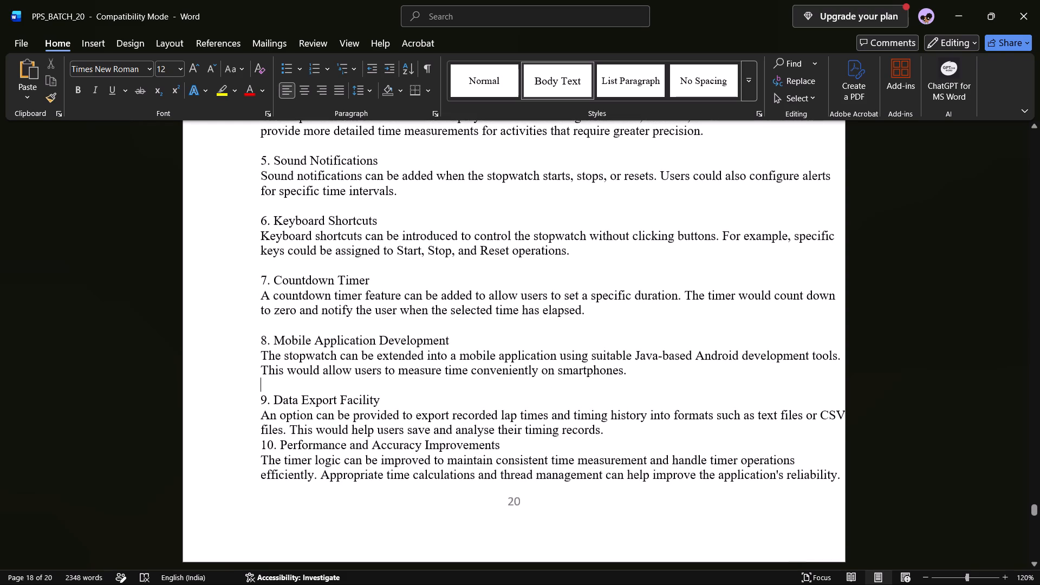
click(617, 432)
key(Return)
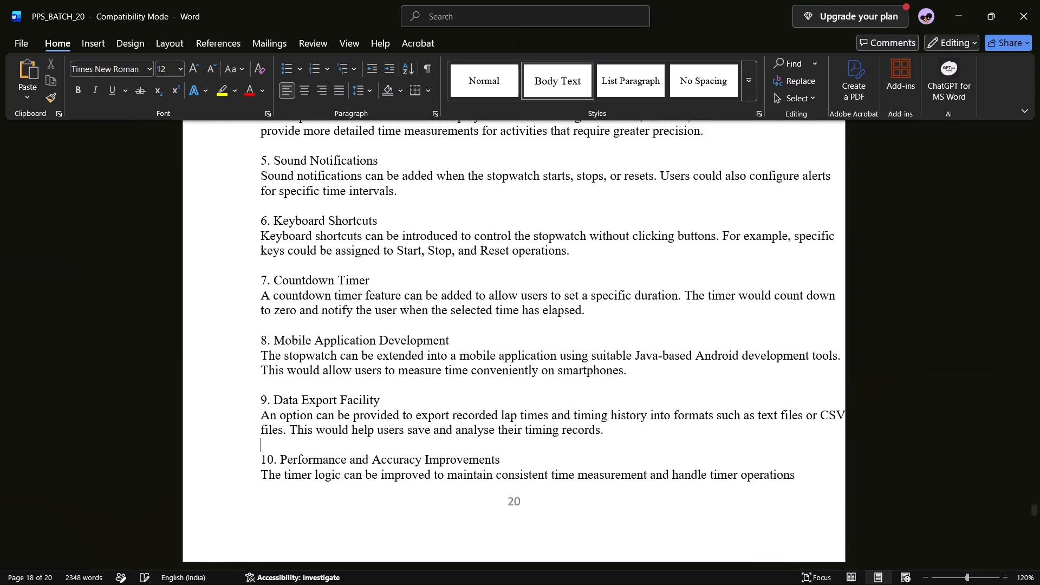
Move the "10. Performance and Accuracy Improvements" heading onto the next page by adding two more blank lines above it.
scroll(617, 432, down, 3)
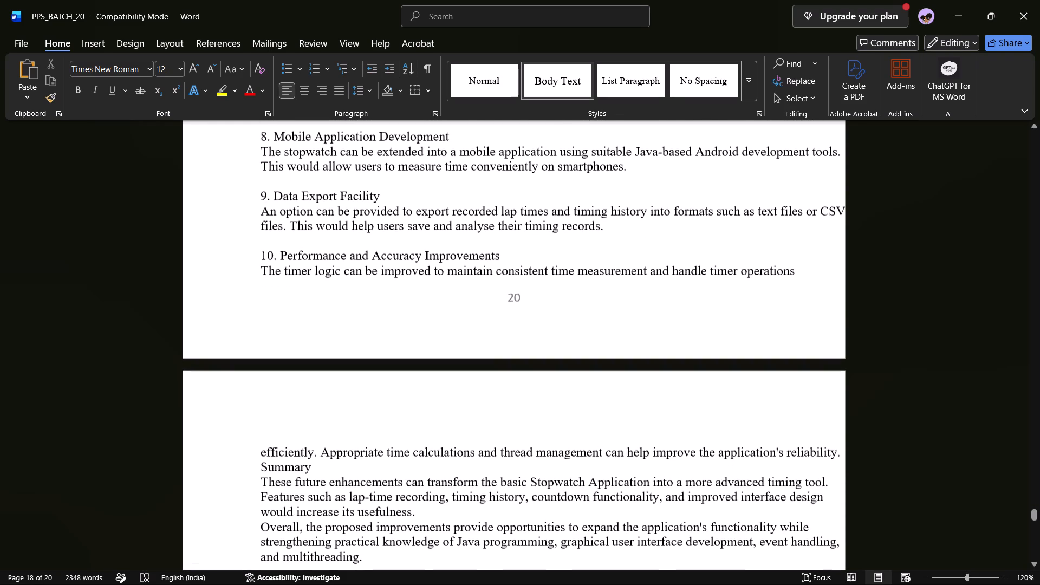
key(Return)
key(Return)
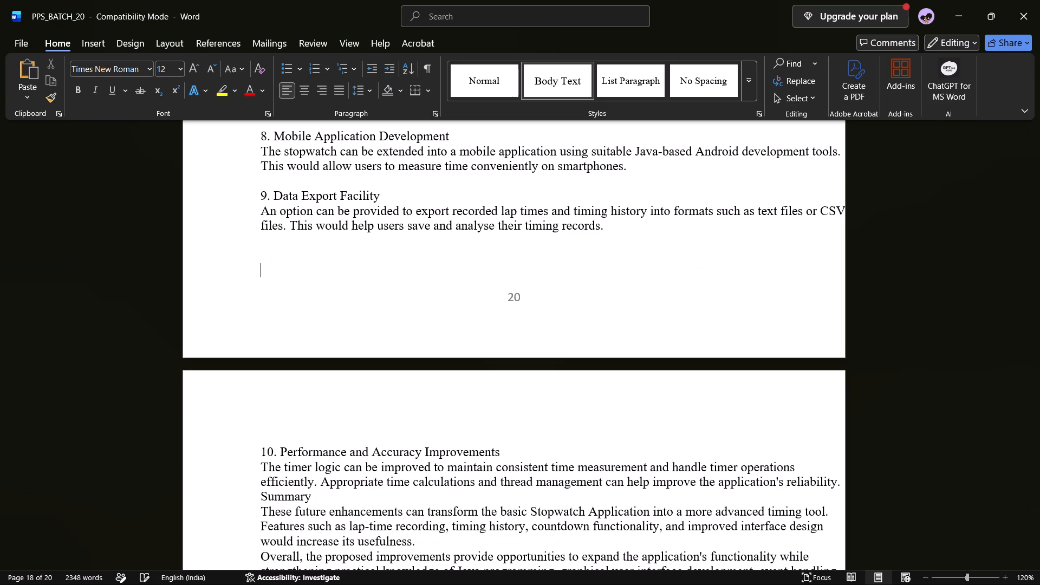
In section 10, break the last line before "reliability." and add a blank line between that paragraph and Summary.
scroll(617, 432, down, 1)
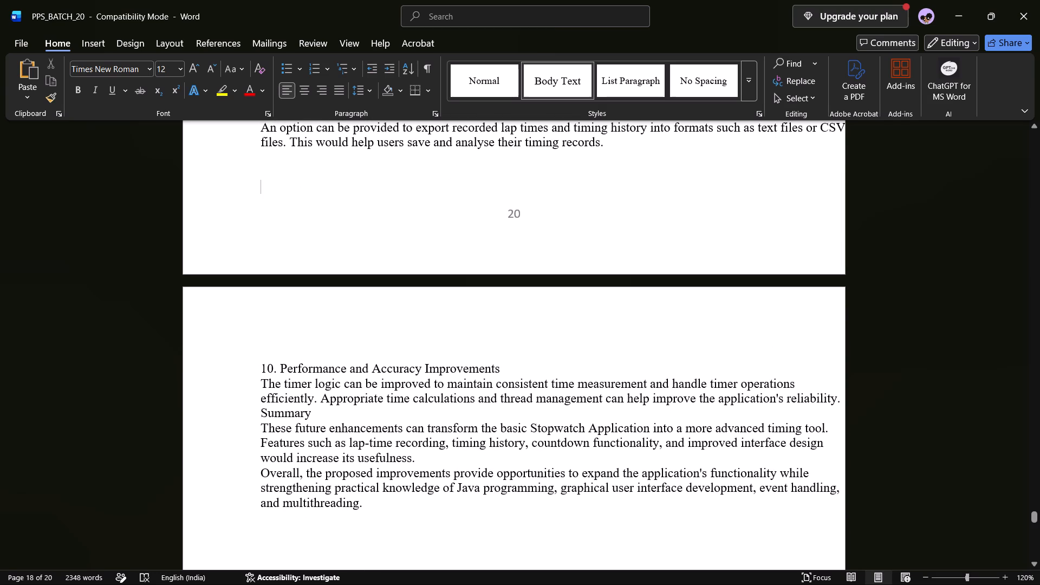
click(786, 400)
key(Return)
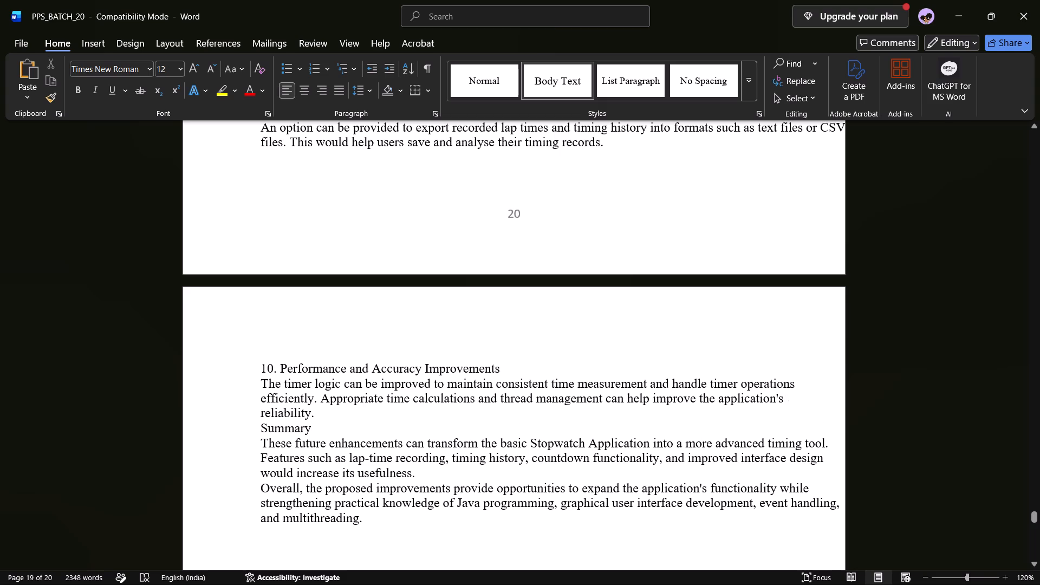
click(316, 408)
key(Return)
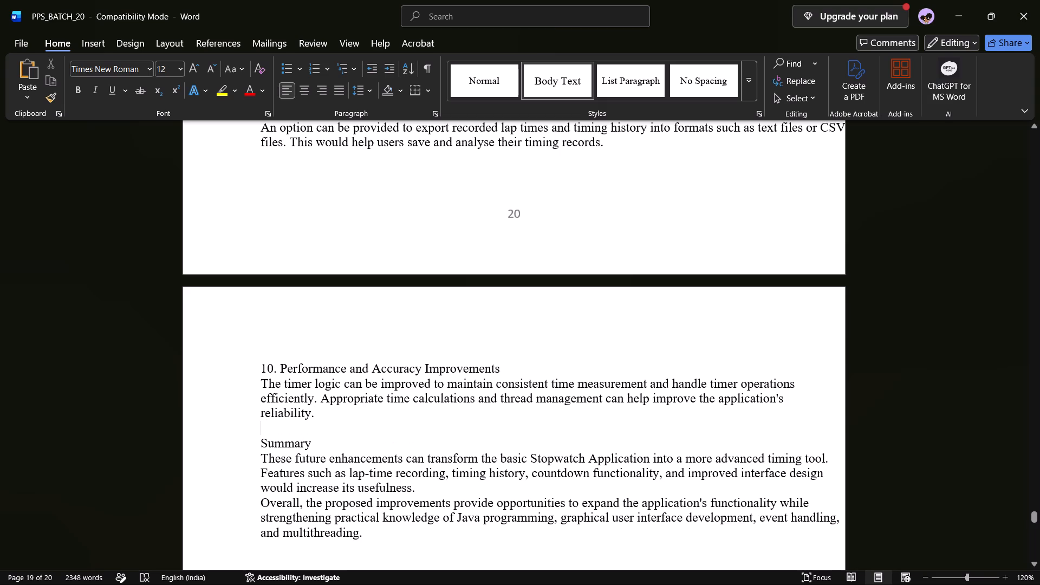
Break the first Summary paragraph before "timing tool" without a leading space, and add a blank line after the paragraph.
click(764, 459)
key(Return)
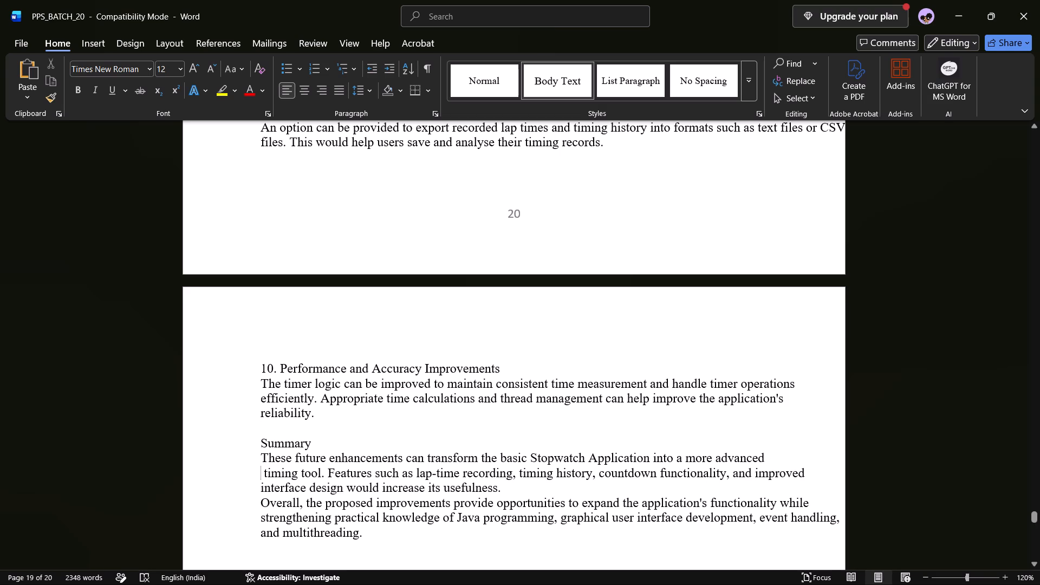
key(Right)
key(BackSpace)
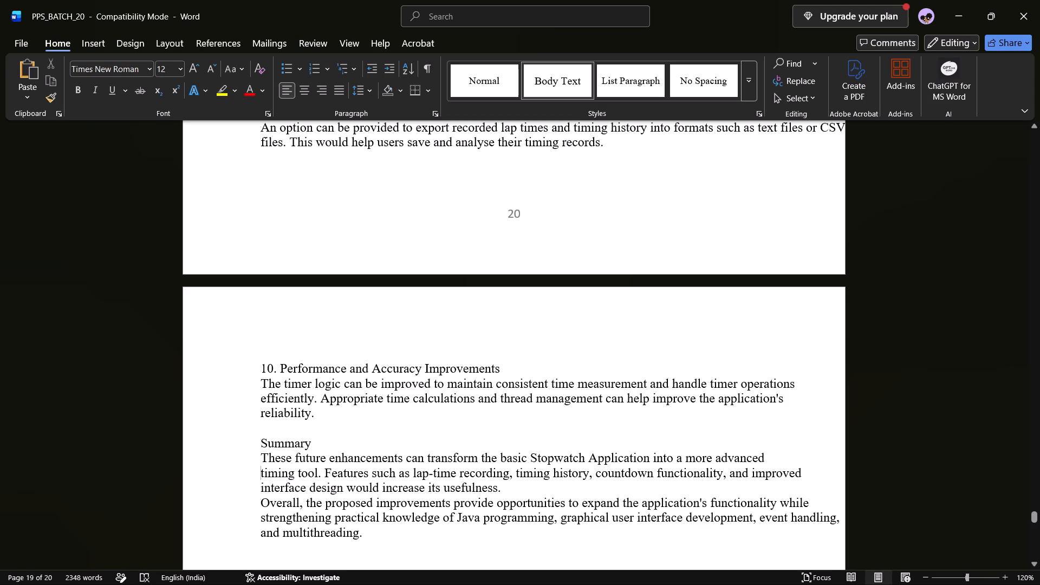
scroll(751, 474, down, 1)
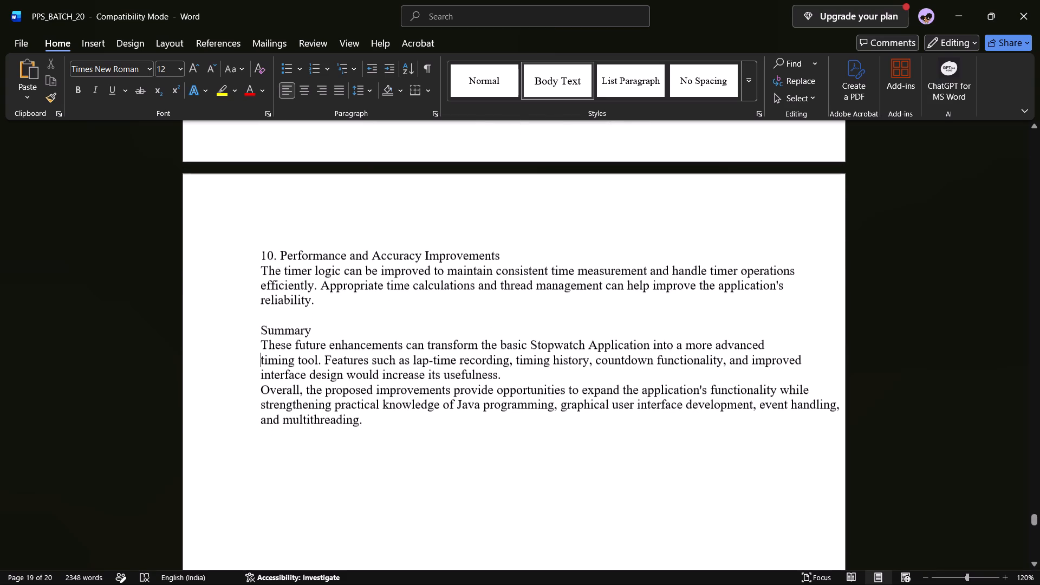
click(551, 378)
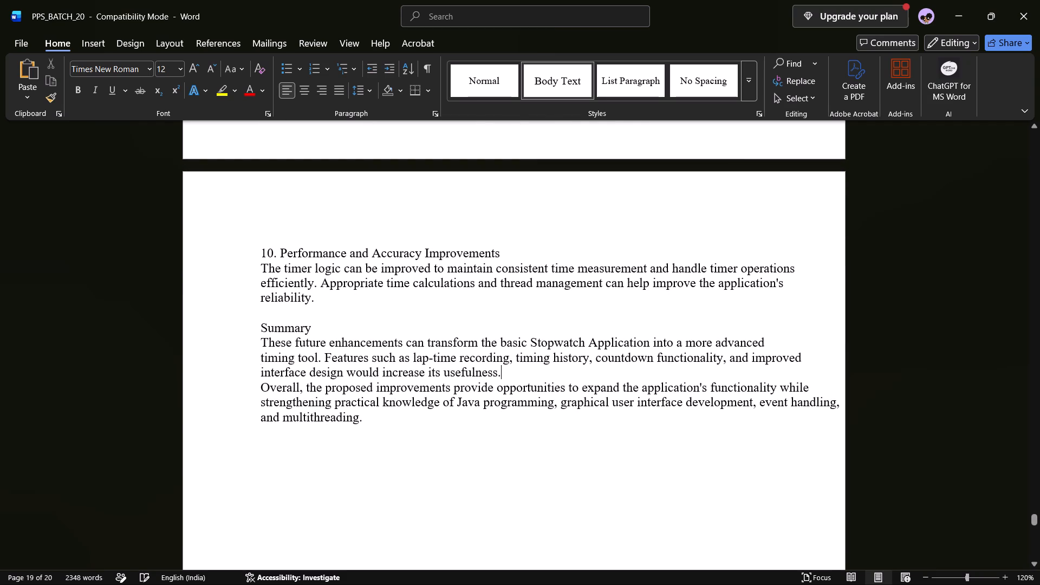
key(Return)
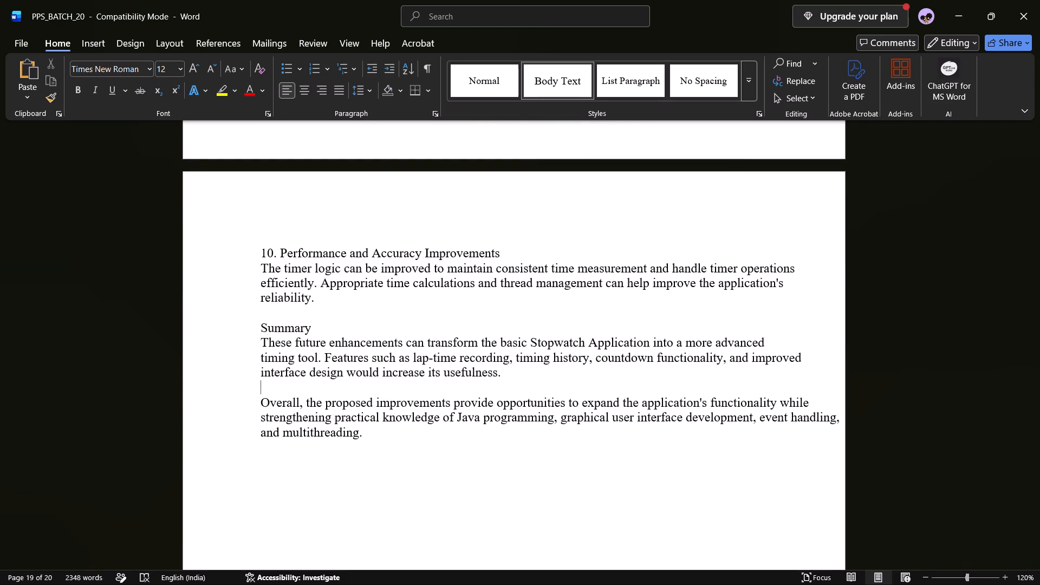
Break the closing "Overall, the proposed improvements" paragraph before "while strengthening" and before "event handling".
click(775, 403)
key(Right)
key(Return)
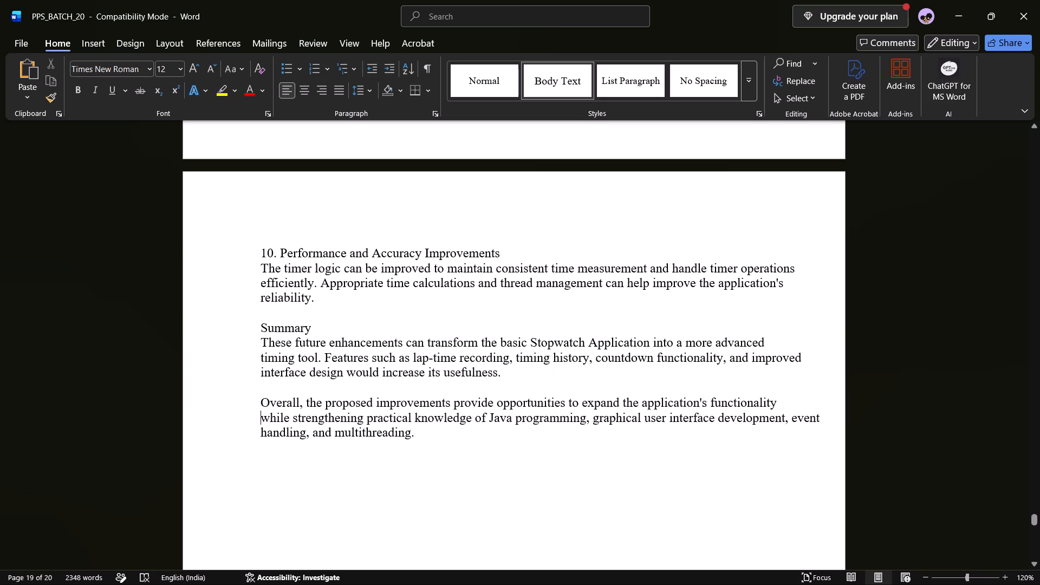
click(790, 417)
key(Return)
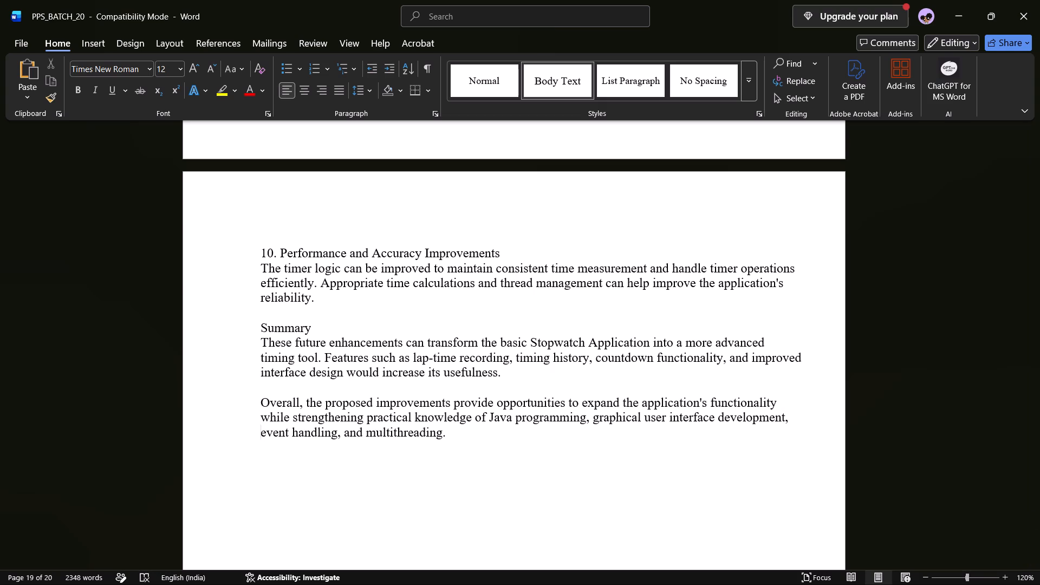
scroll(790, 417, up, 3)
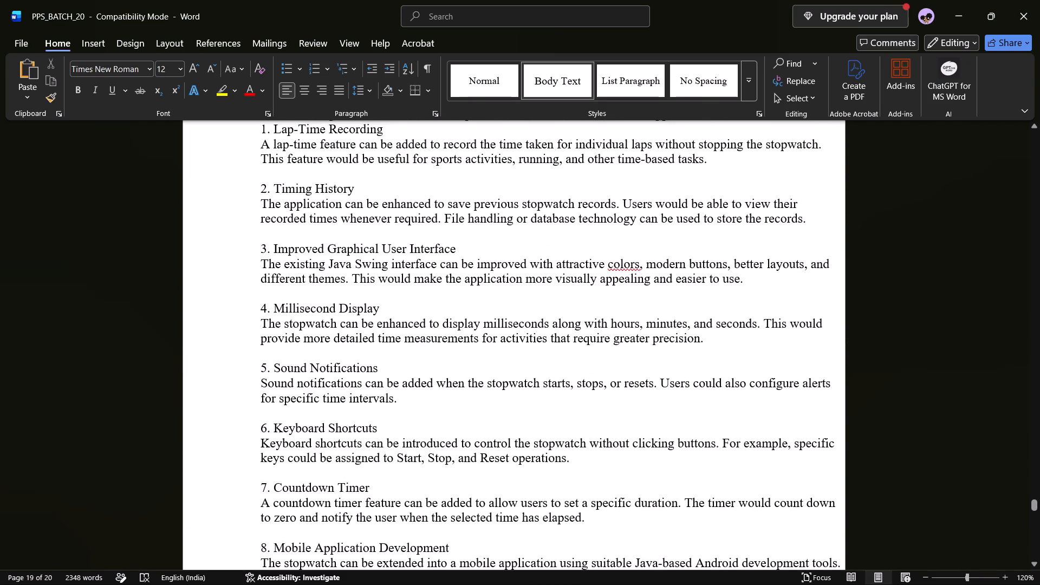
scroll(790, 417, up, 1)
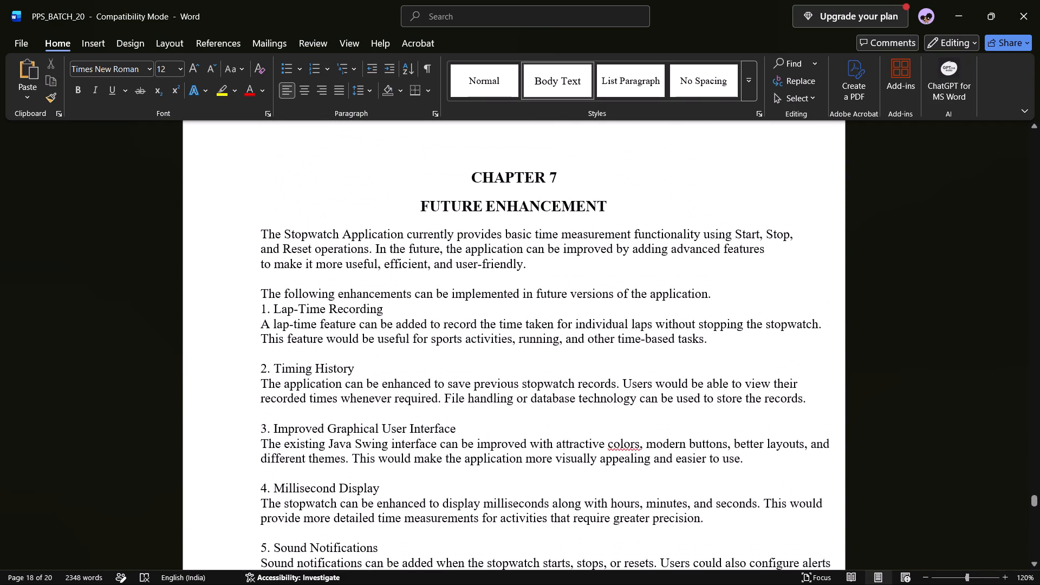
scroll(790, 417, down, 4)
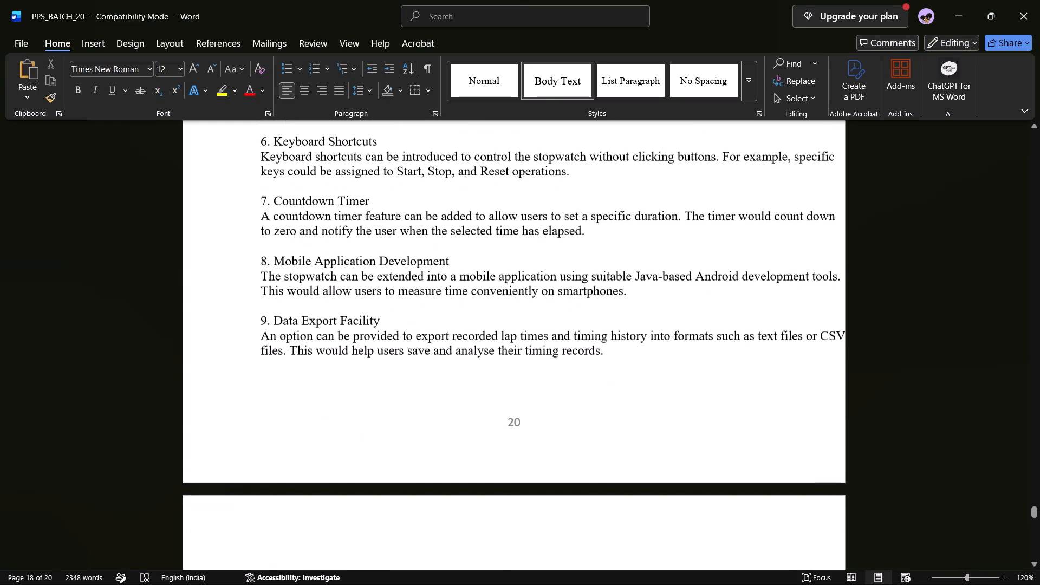
Open the Section 10 footer for editing on the last source code page, just before Chapter 5.
scroll(790, 417, up, 8)
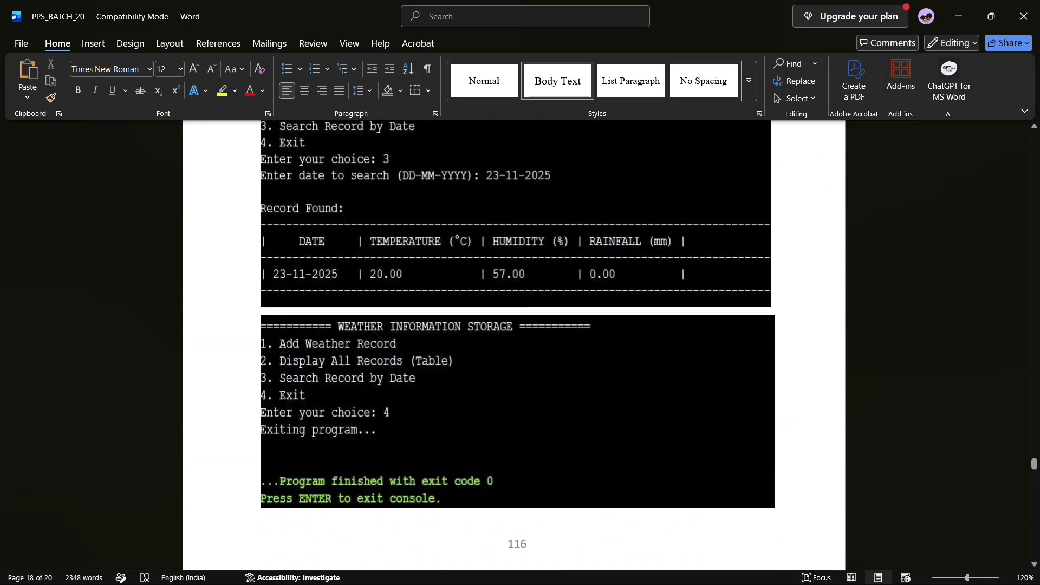
scroll(790, 417, up, 6)
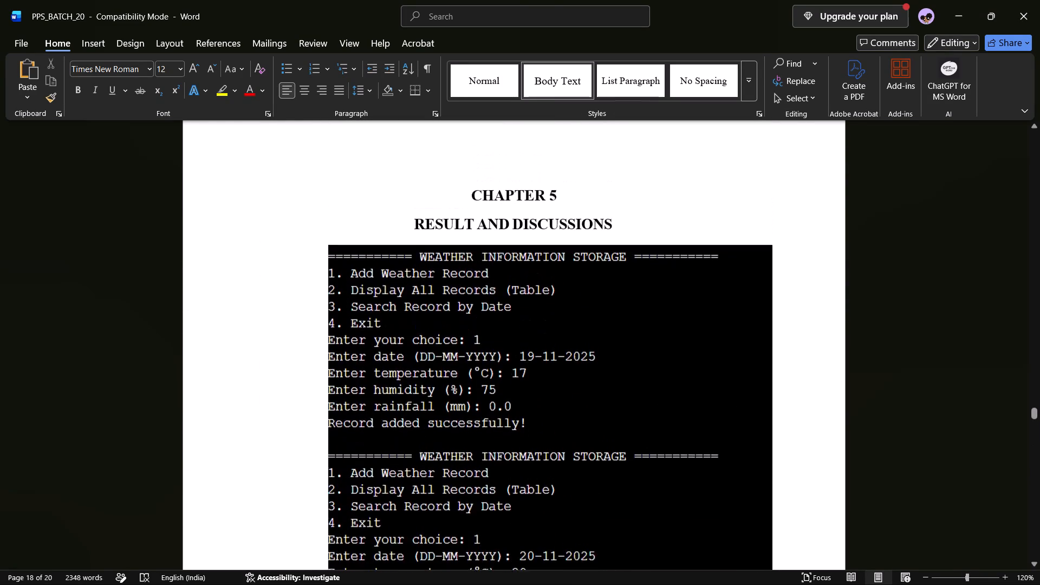
scroll(790, 417, up, 2)
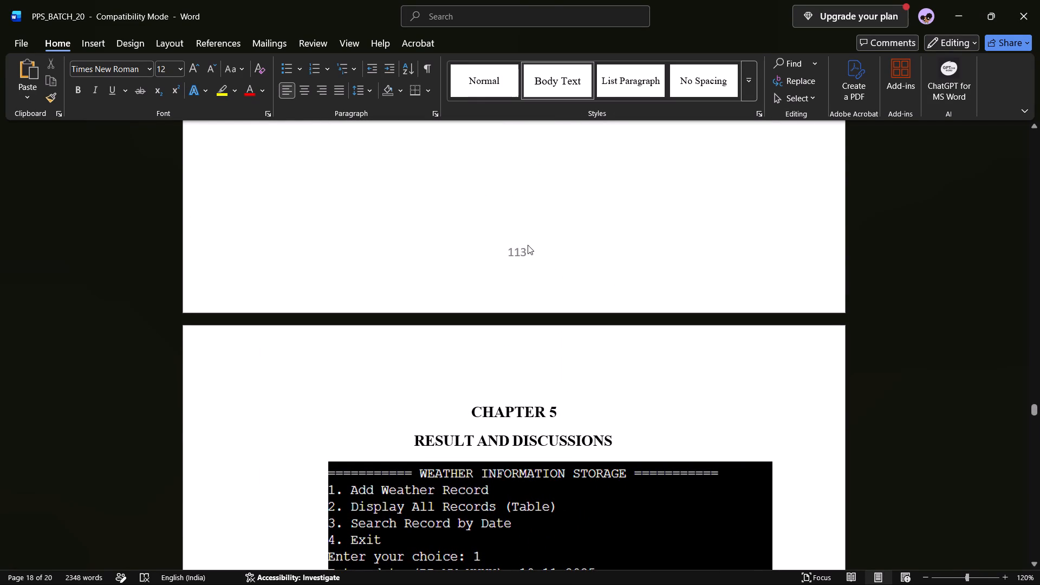
click(528, 245)
double_click(519, 459)
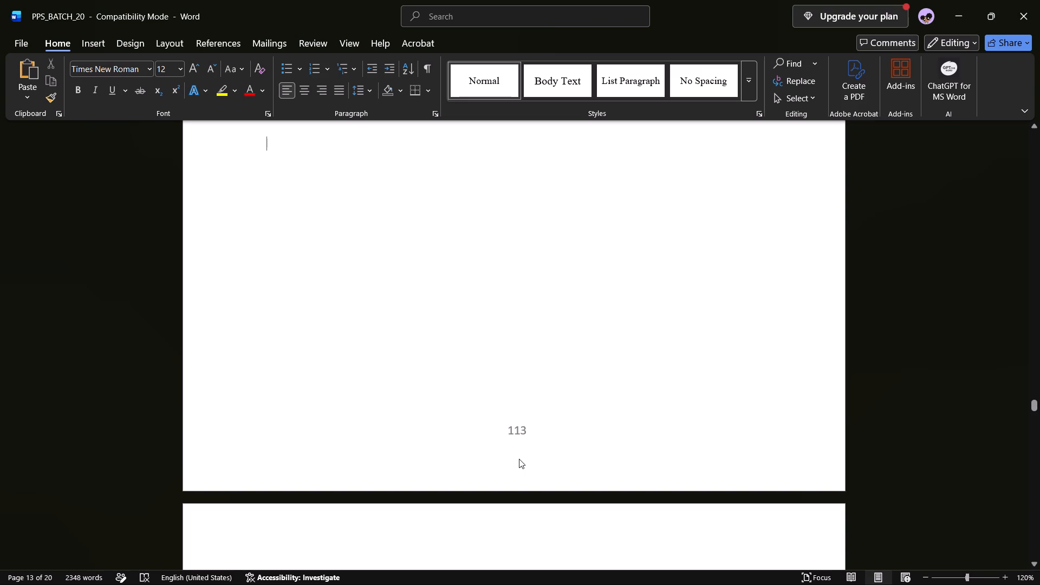
double_click(519, 434)
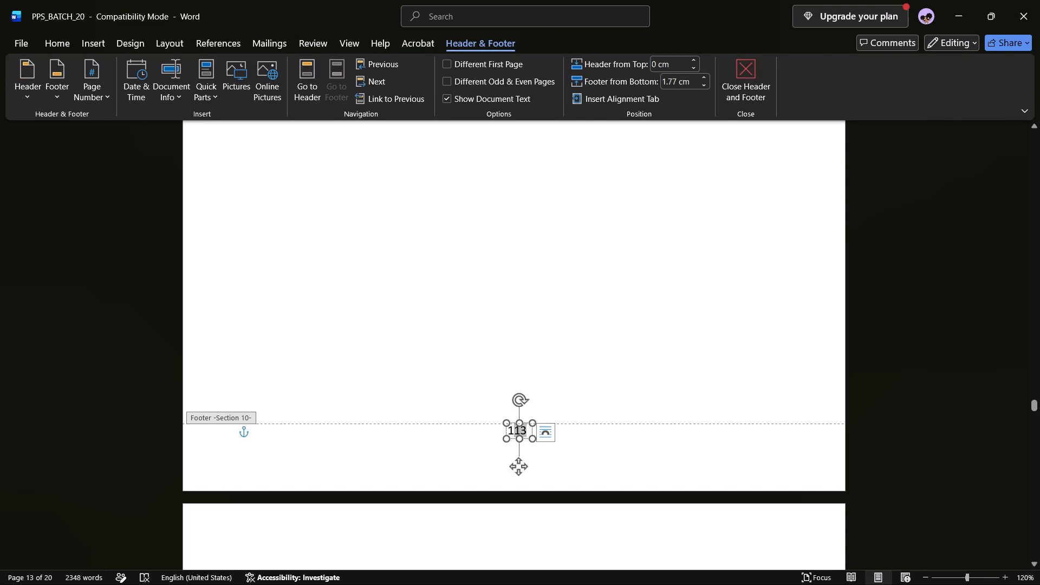
Check the footer page number at the end of Section 9 to work out the numbering for Section 10.
scroll(604, 376, up, 5)
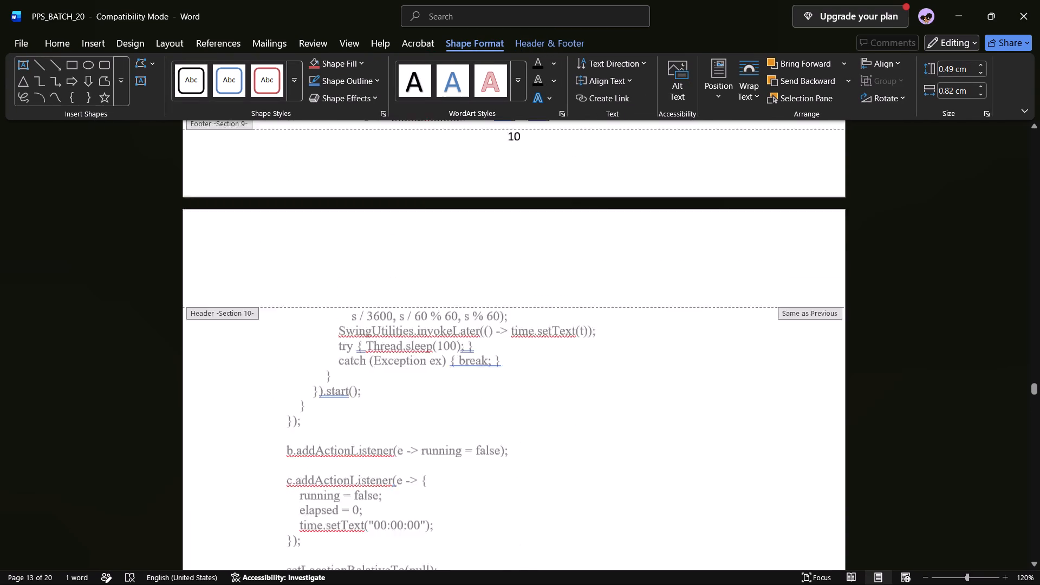
scroll(604, 376, up, 4)
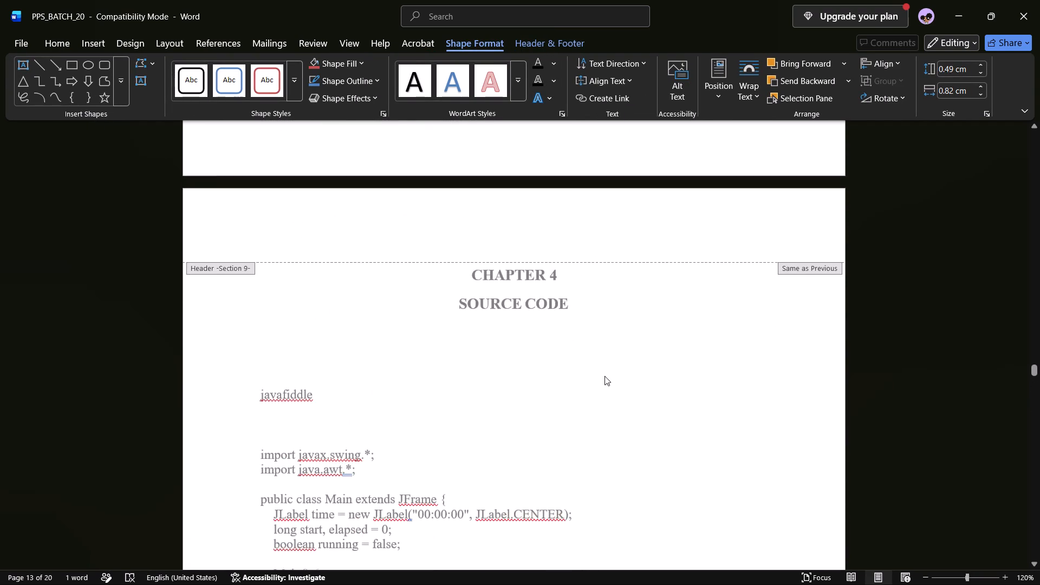
scroll(604, 376, up, 2)
scroll(604, 376, down, 4)
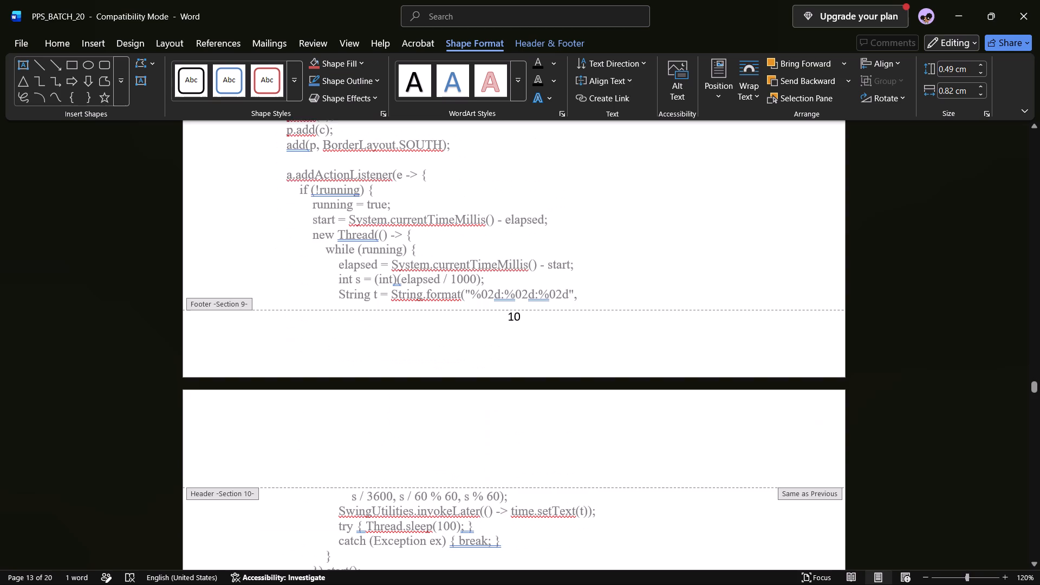
scroll(604, 376, down, 7)
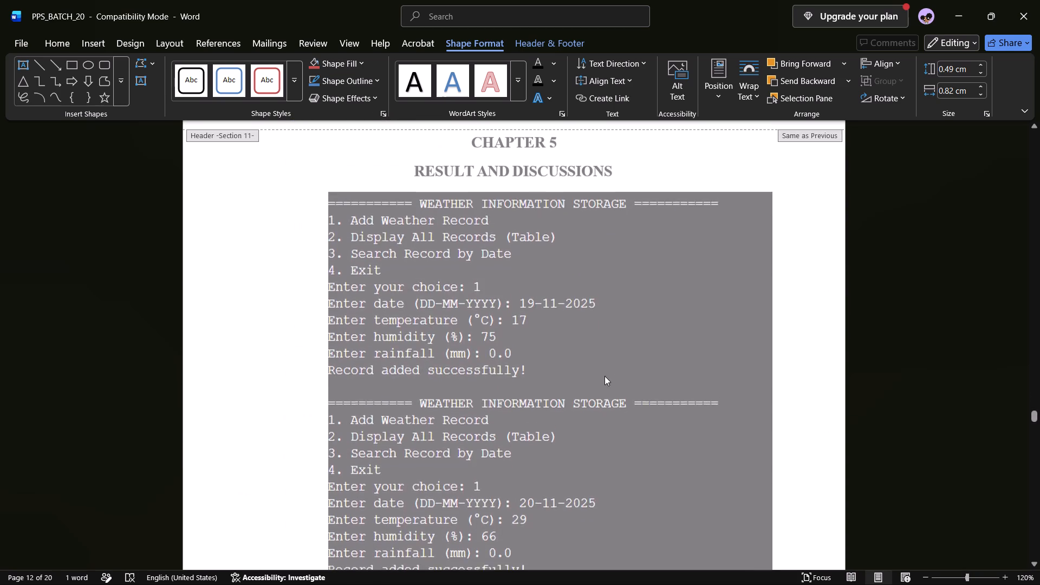
scroll(577, 433, up, 3)
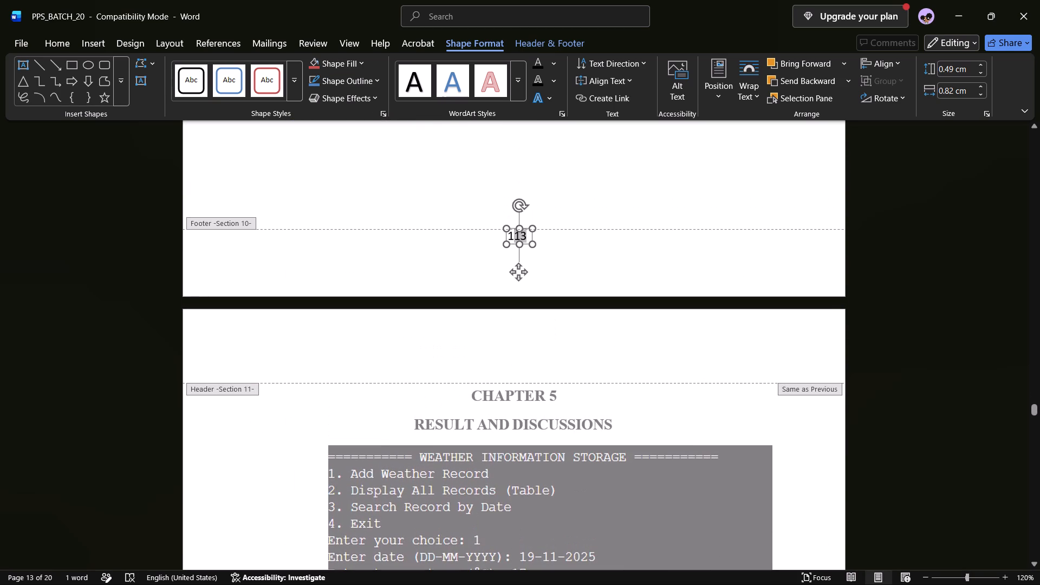
Set the page number in the Section 10 footer to 11.
click(524, 239)
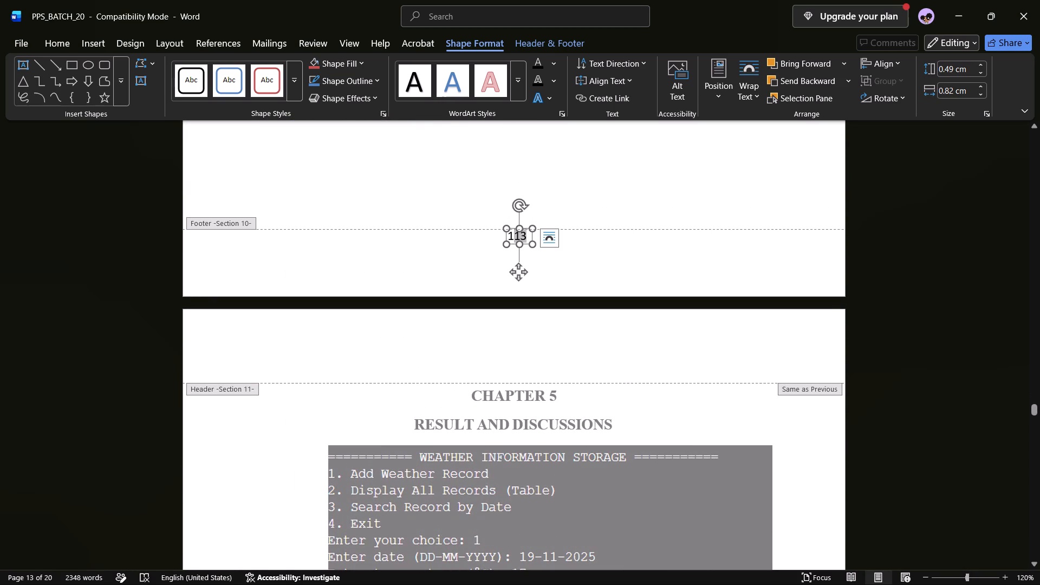
click(524, 235)
key(Right)
key(BackSpace)
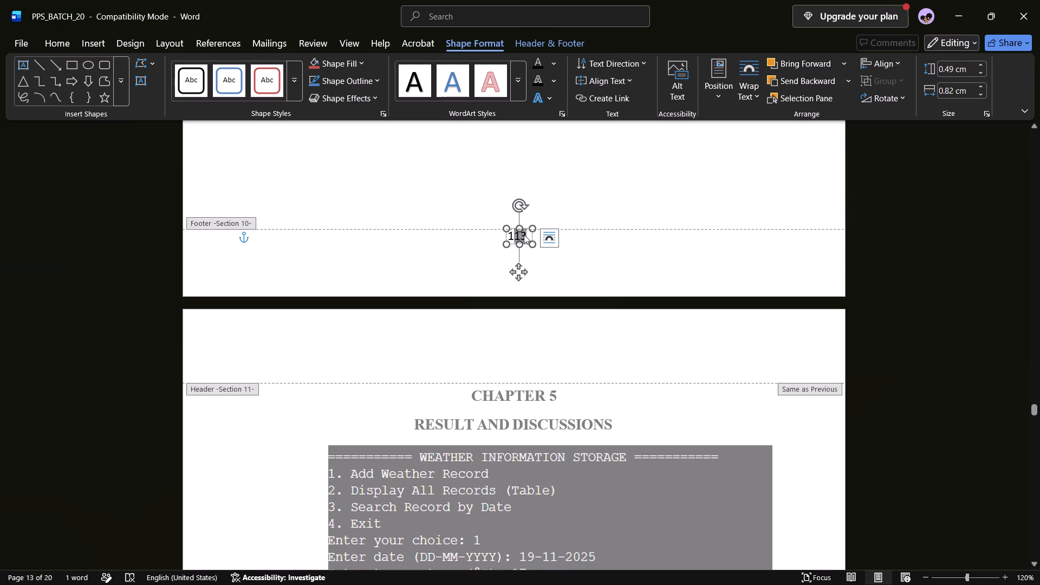
key(BackSpace)
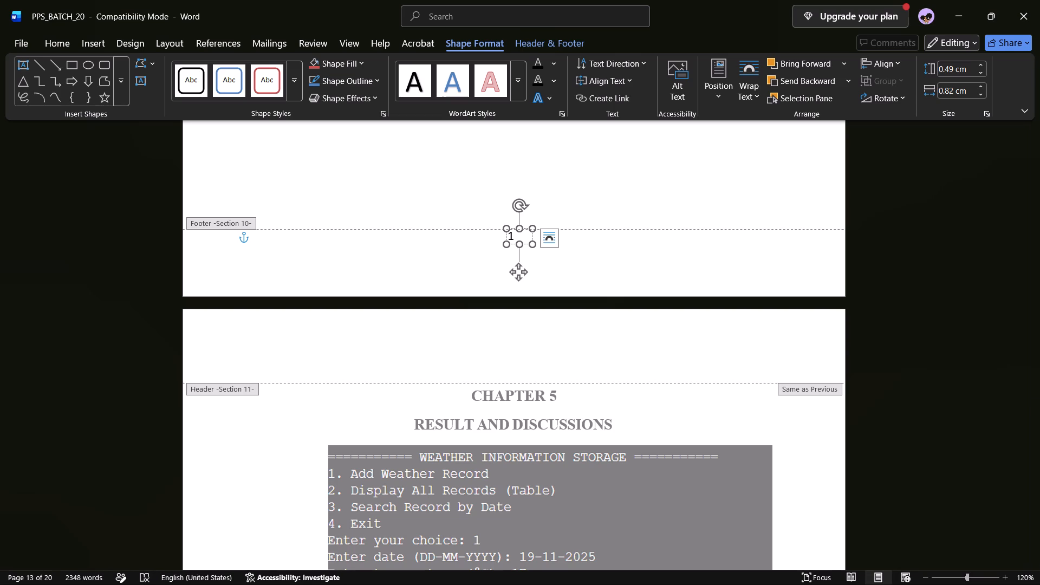
key(1)
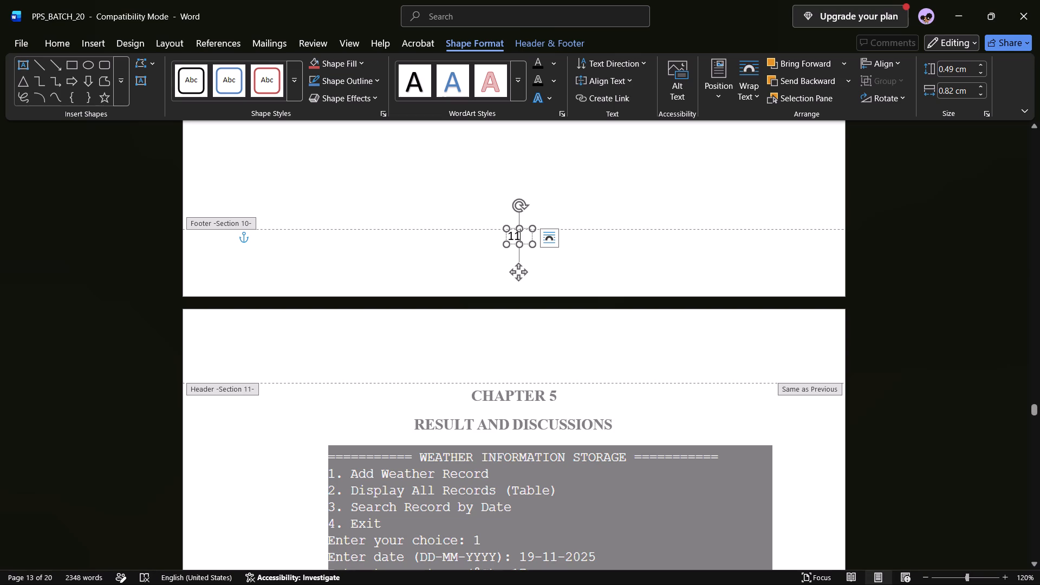
click(550, 263)
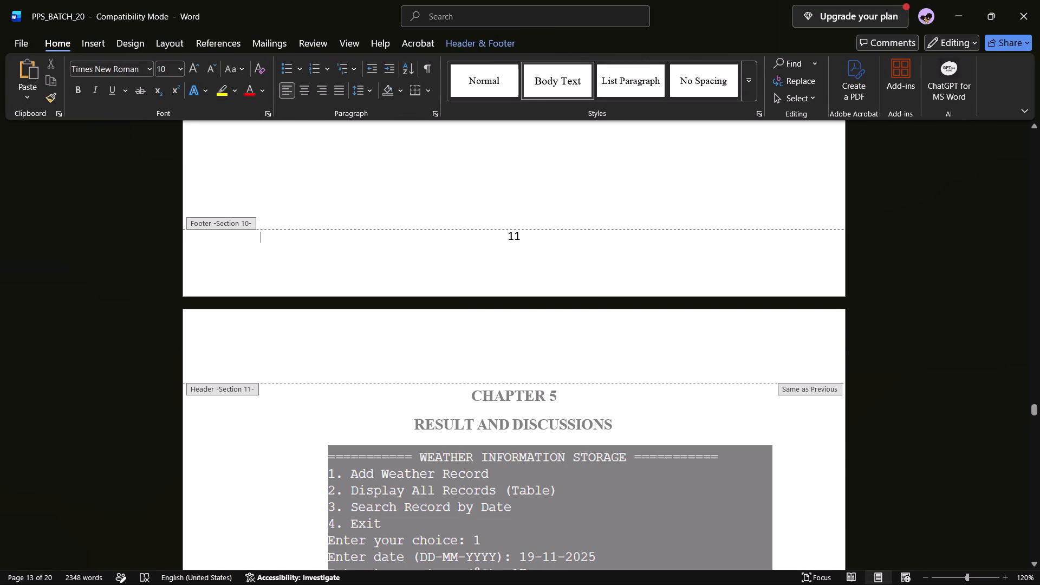
Shift the page-number text box in the Section 10 footer slightly to the right along the footer line.
click(517, 242)
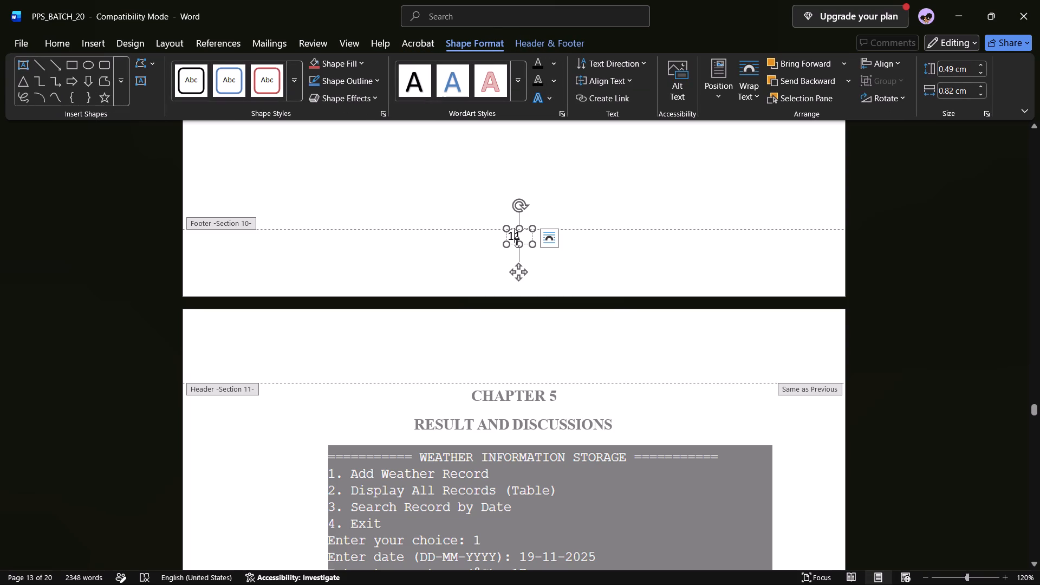
drag(516, 238, 526, 237)
drag(526, 237, 526, 236)
drag(521, 272, 526, 272)
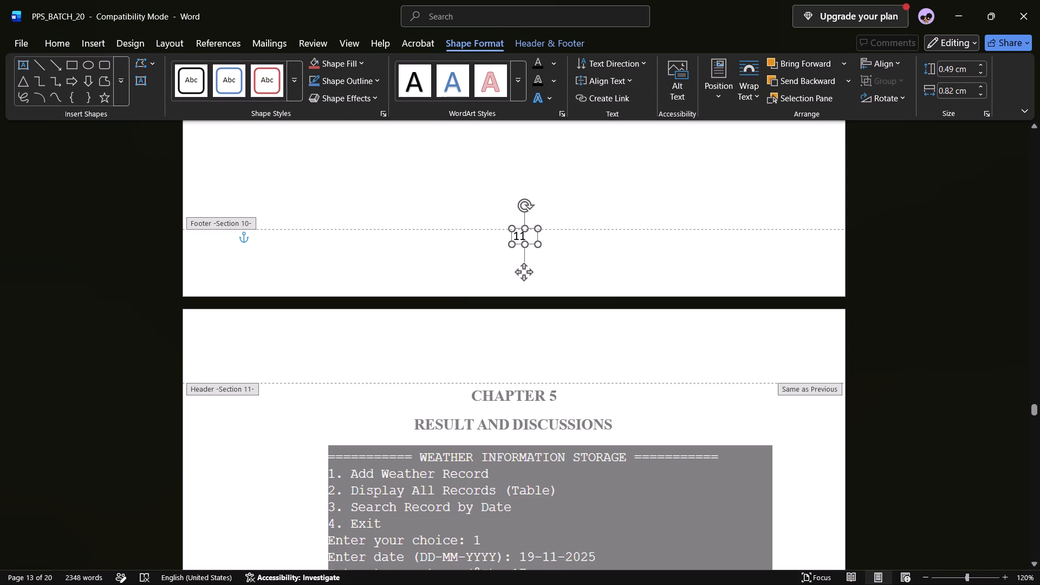
drag(526, 272, 504, 274)
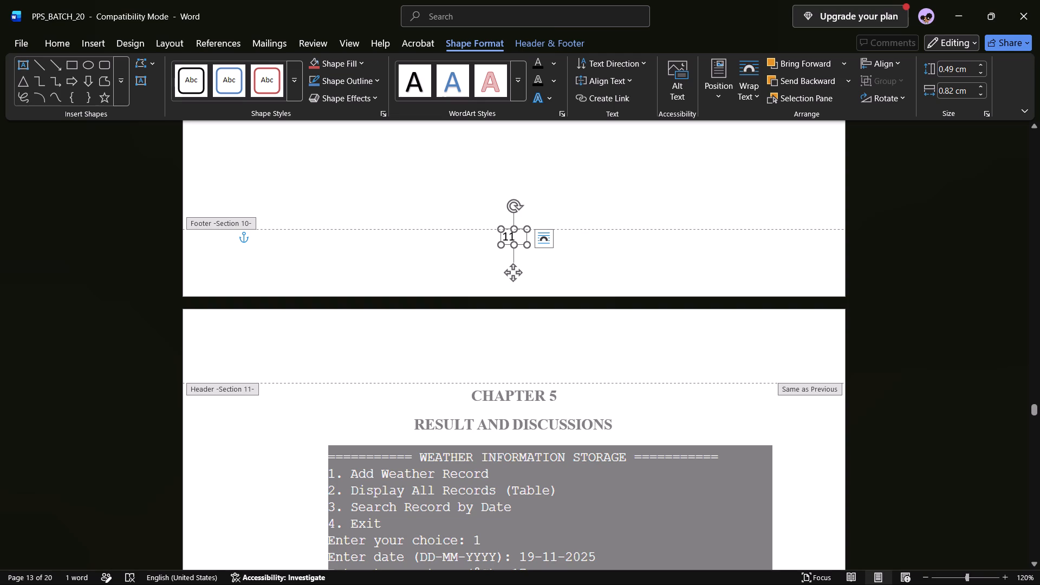
drag(515, 272, 525, 273)
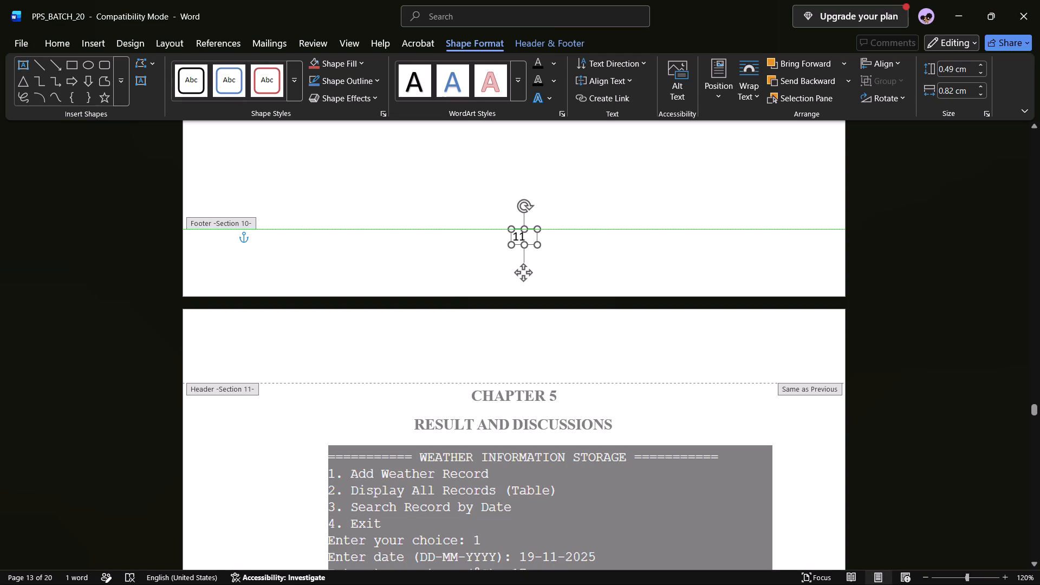
drag(525, 273, 523, 274)
click(558, 276)
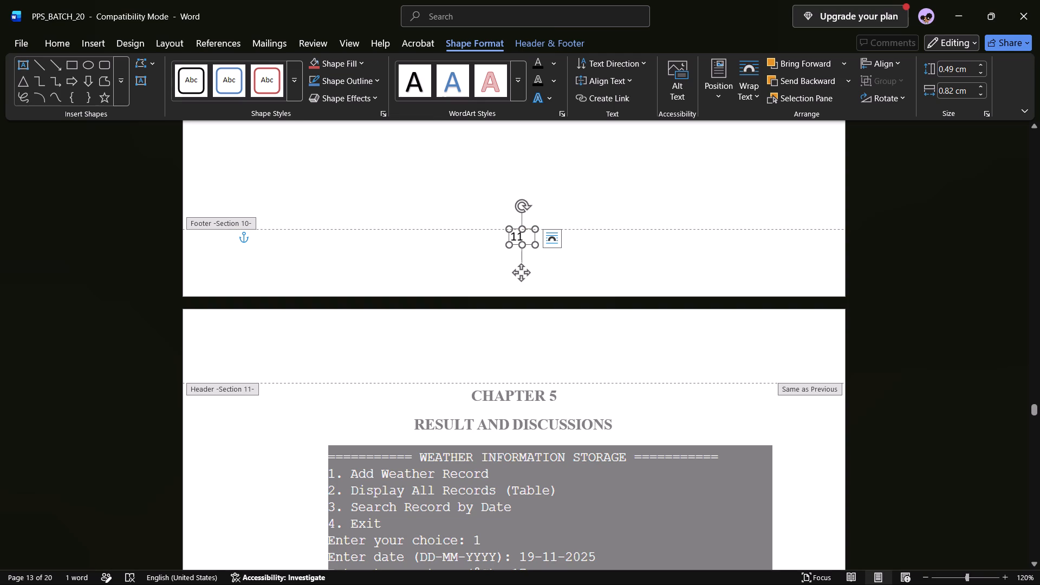
scroll(558, 276, down, 5)
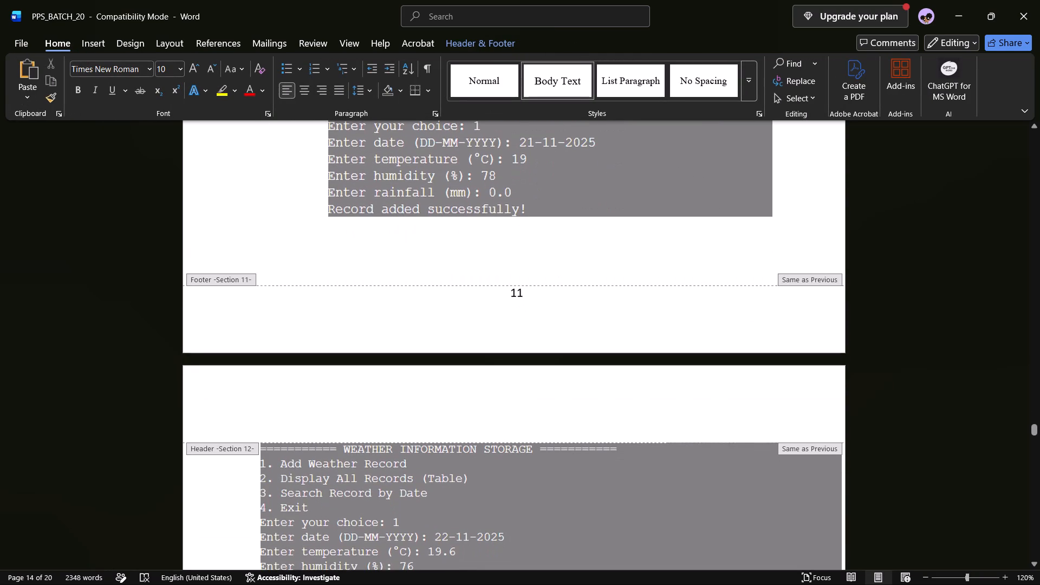
double_click(519, 292)
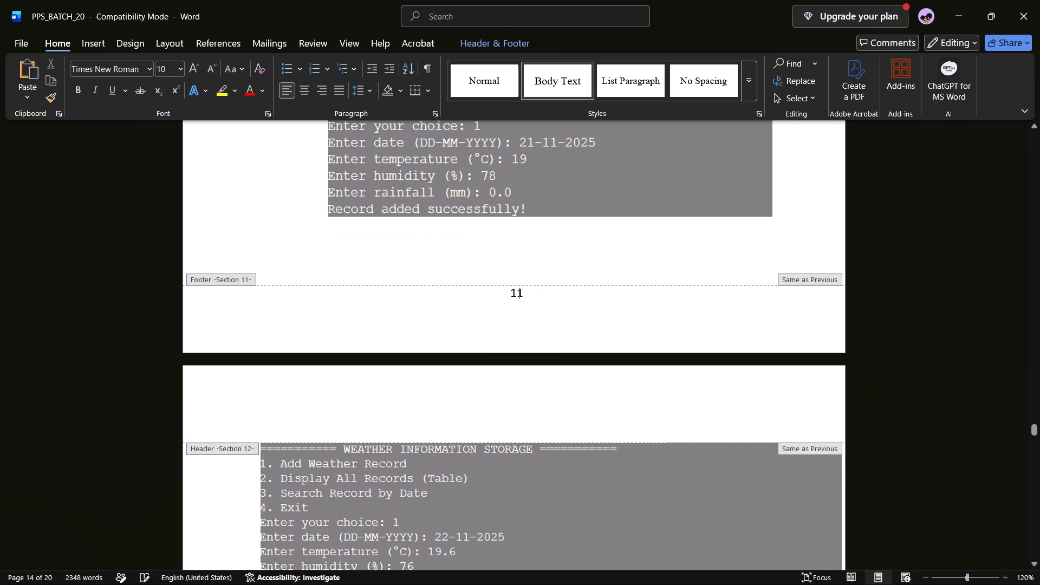
scroll(519, 292, down, 2)
scroll(519, 292, up, 1)
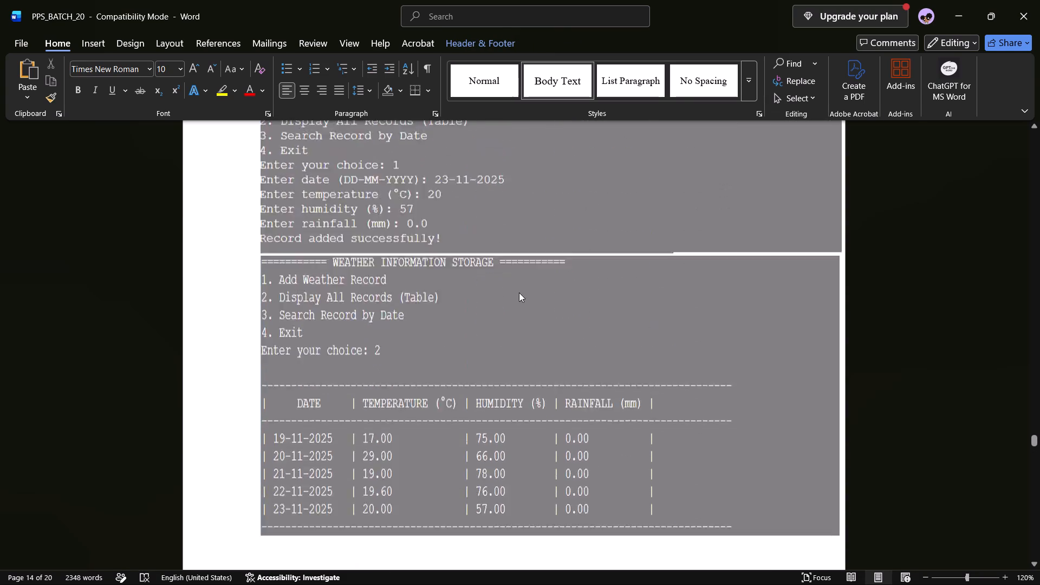
scroll(519, 292, up, 1)
scroll(519, 292, down, 1)
scroll(519, 292, up, 1)
scroll(519, 292, down, 1)
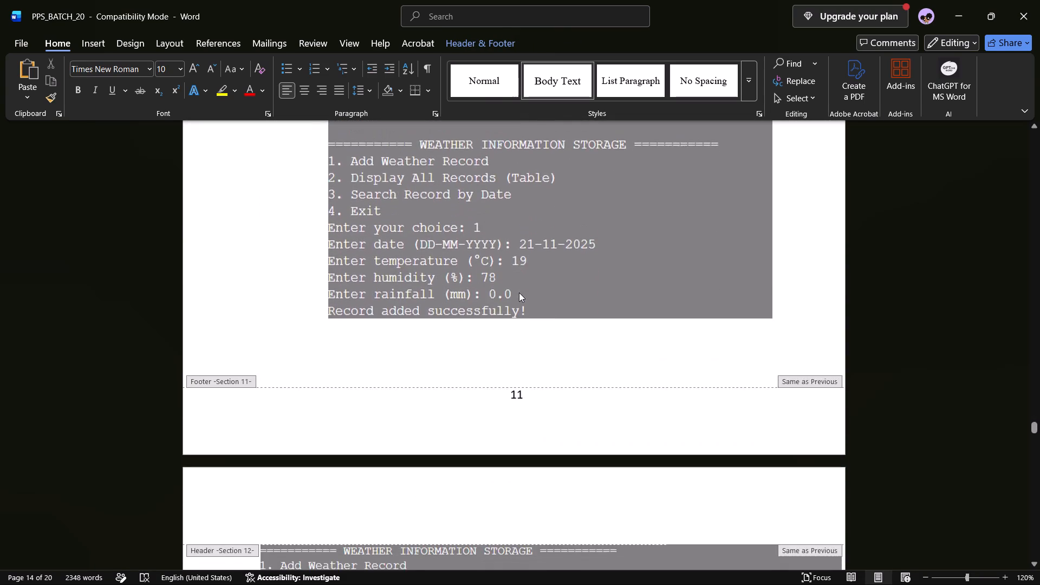
scroll(519, 292, down, 1)
scroll(519, 292, up, 1)
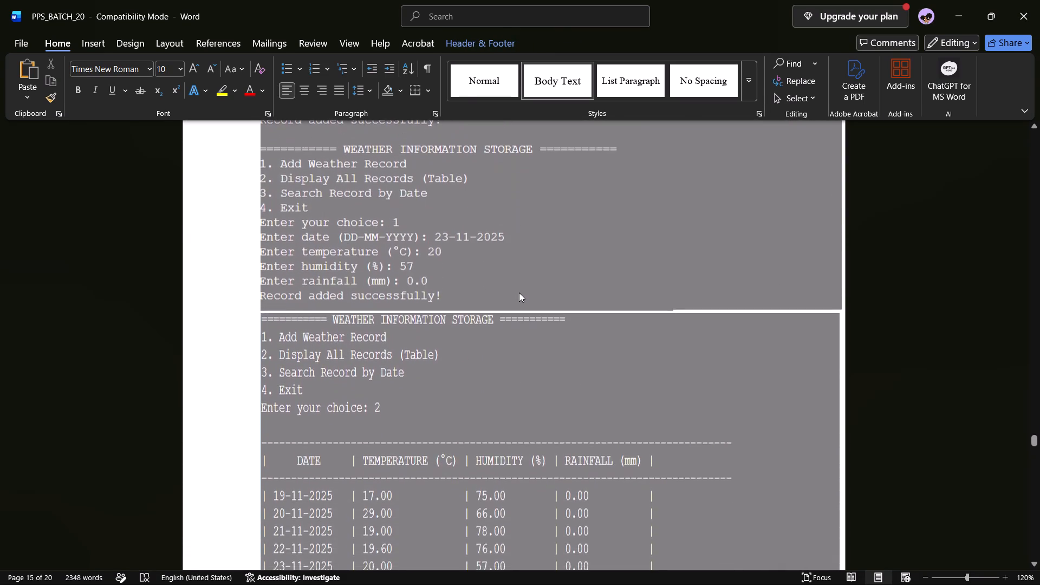
scroll(519, 292, up, 5)
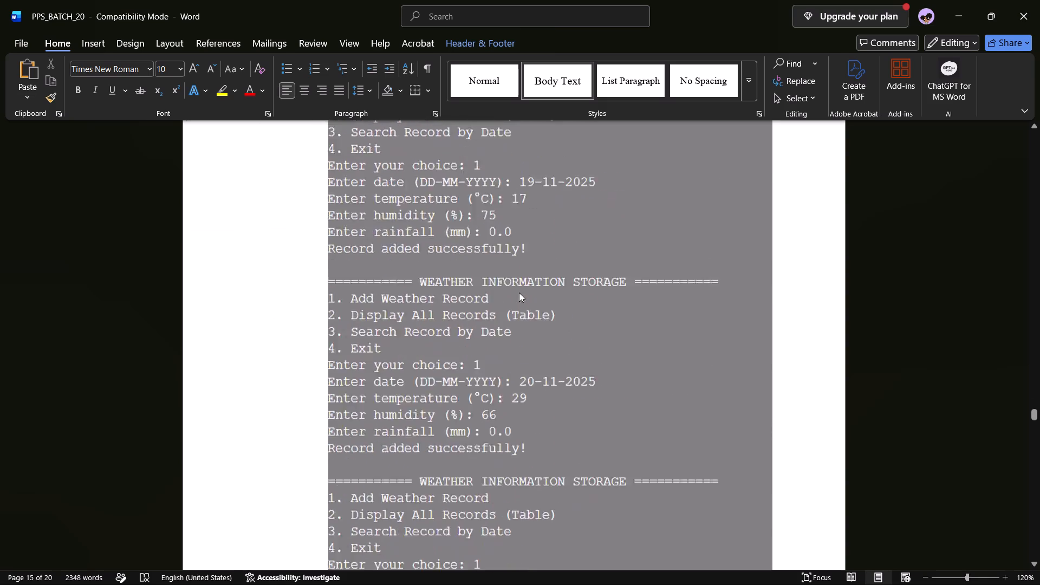
scroll(519, 292, up, 1)
scroll(519, 292, down, 4)
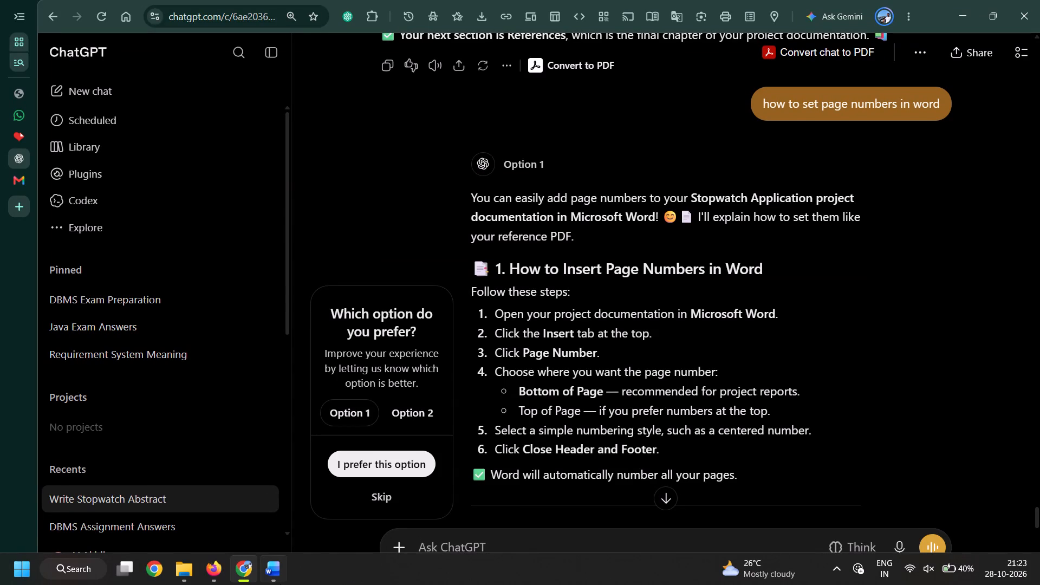
click(280, 509)
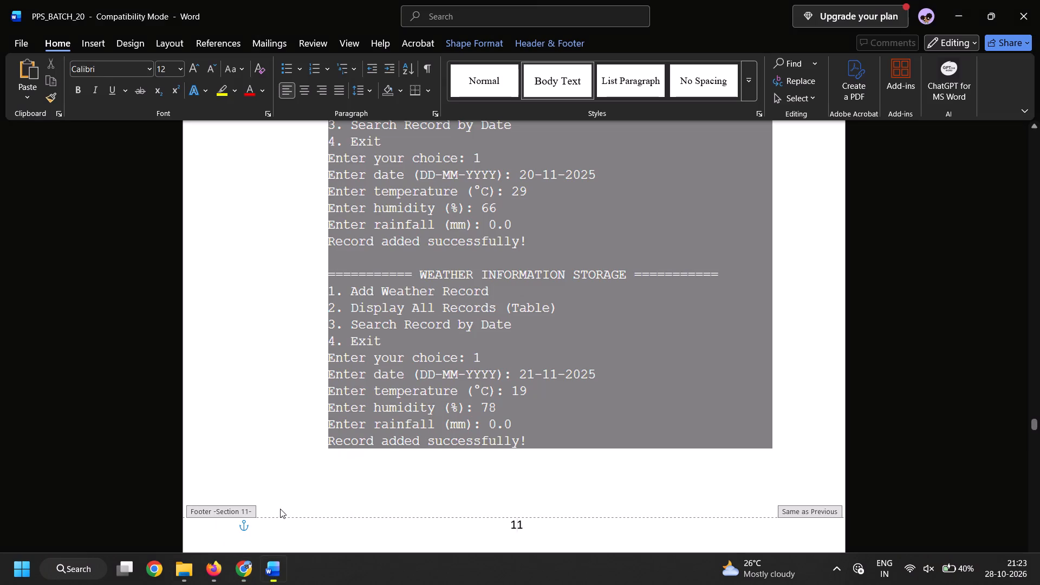
Insert an automatic page number in the Plain Number 2 style at the bottom of the page in the Section 11 footer.
click(88, 42)
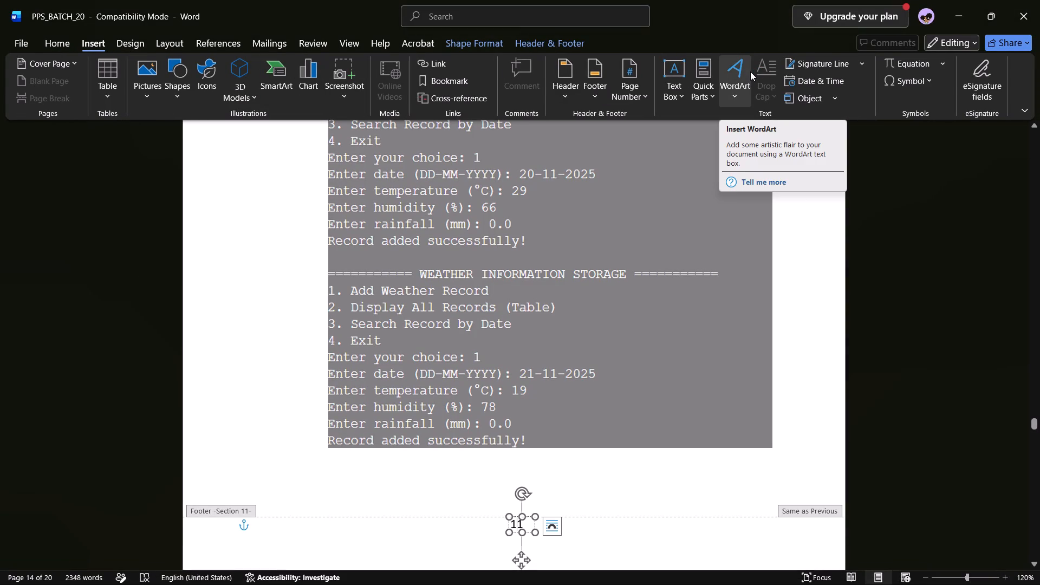
click(634, 83)
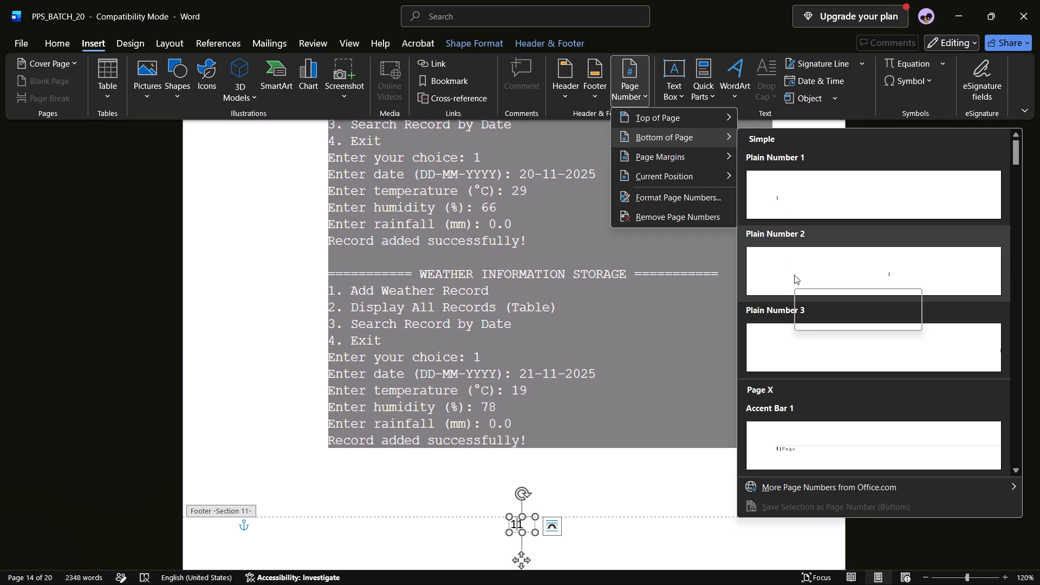
click(806, 275)
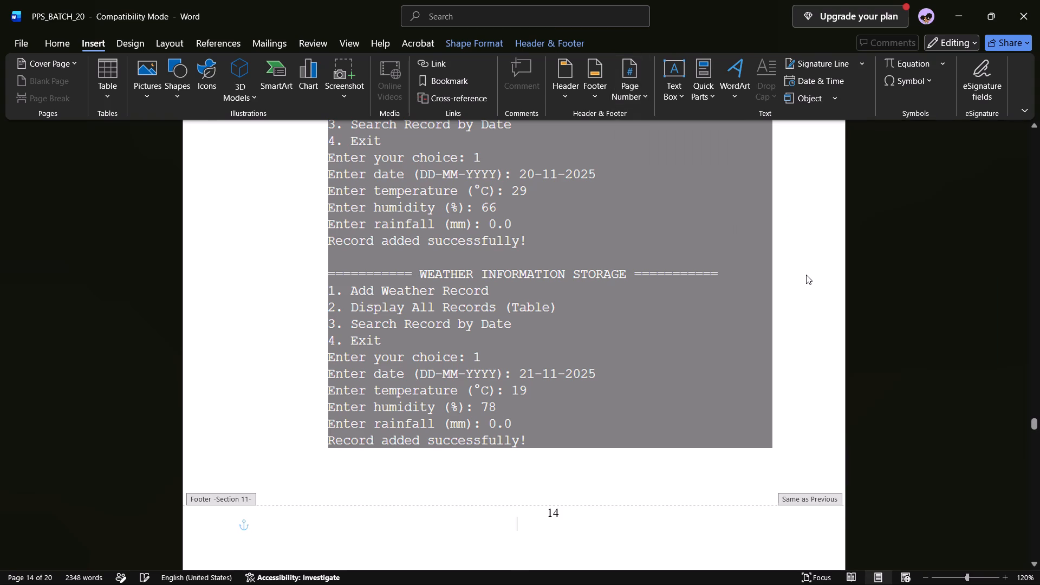
Check the footer page numbers across the Section 7 to Section 13 pages.
ctrl+scroll(571, 361, down, 6)
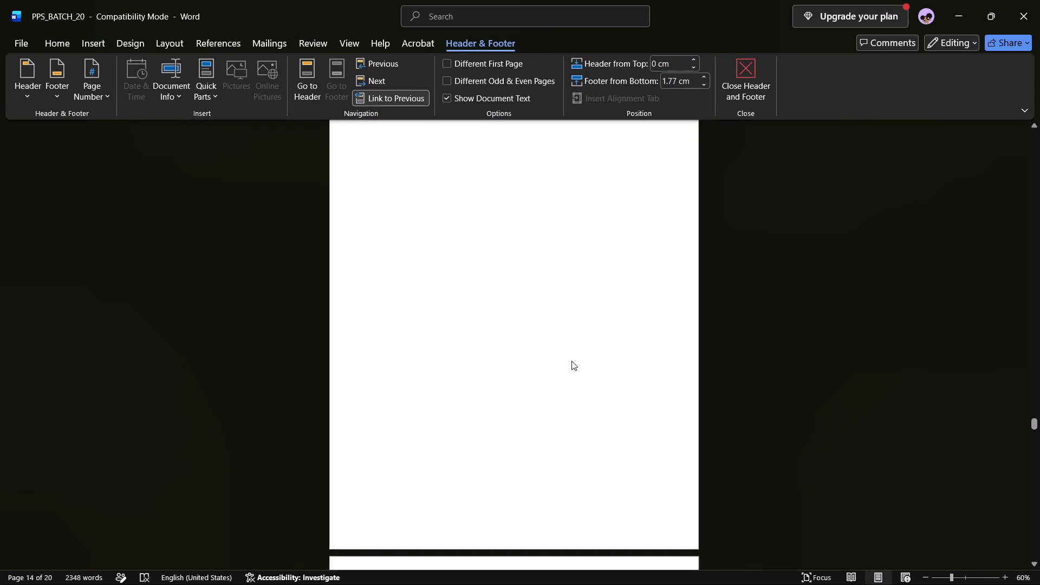
scroll(571, 361, up, 4)
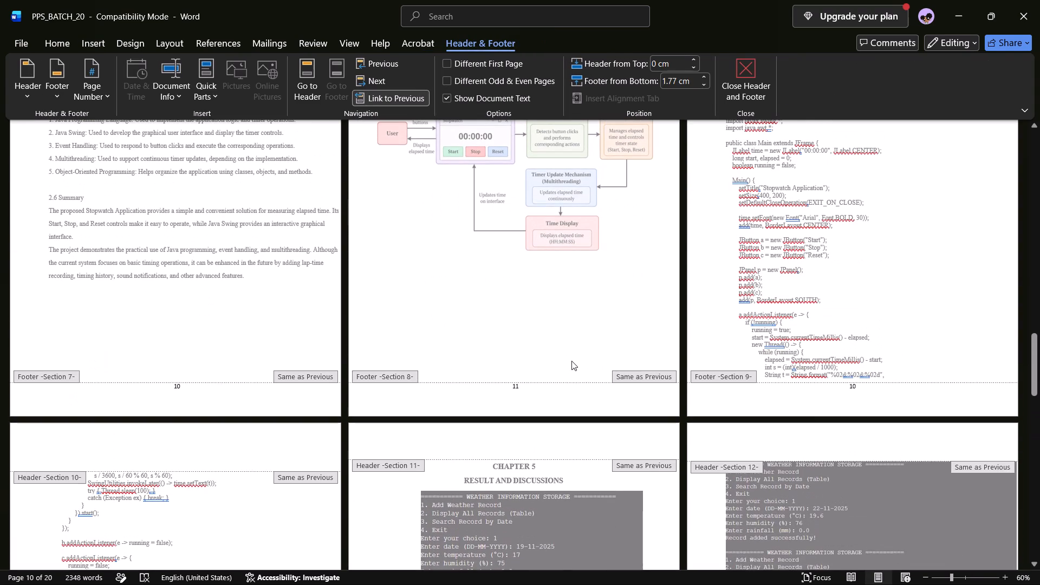
scroll(571, 361, up, 5)
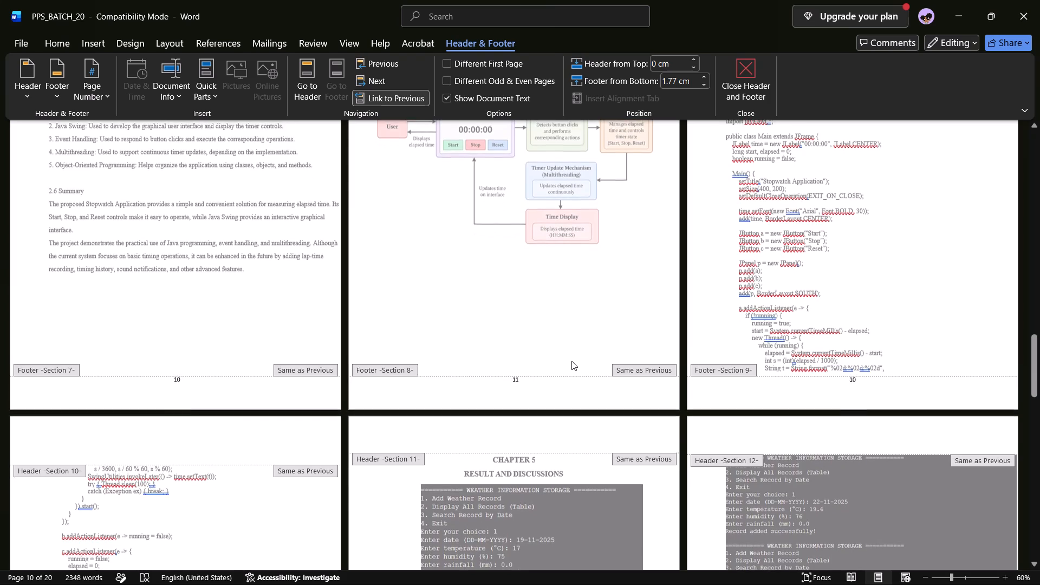
scroll(571, 361, up, 2)
scroll(571, 361, down, 1)
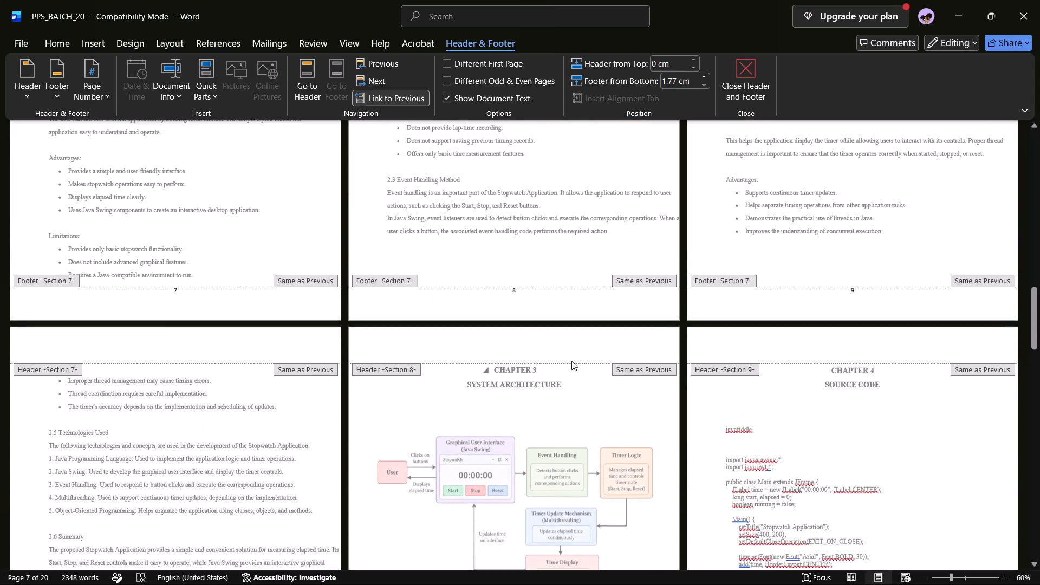
scroll(571, 361, down, 5)
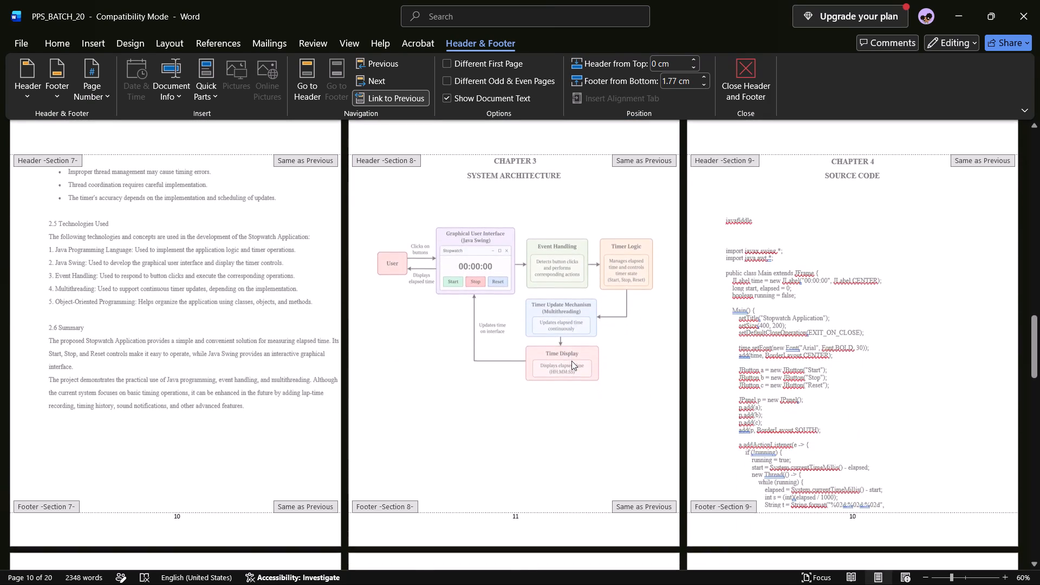
scroll(571, 361, down, 2)
scroll(571, 361, up, 1)
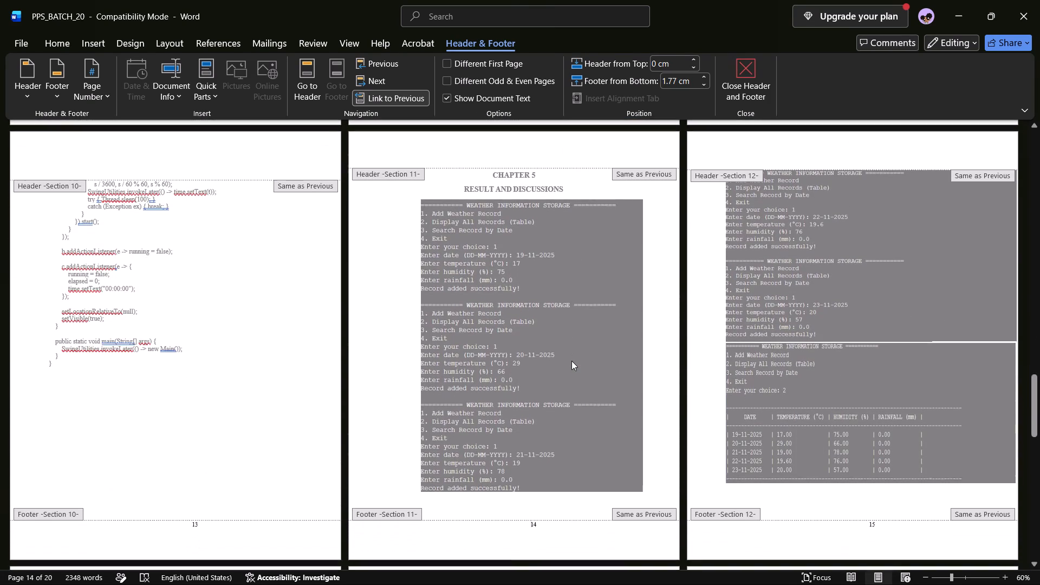
scroll(571, 361, up, 1)
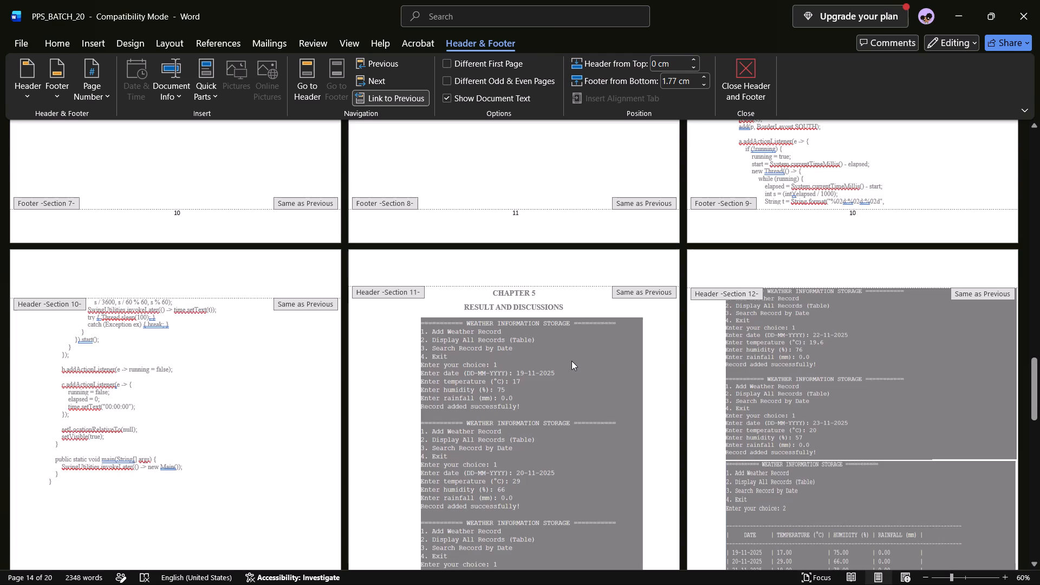
scroll(571, 361, down, 1)
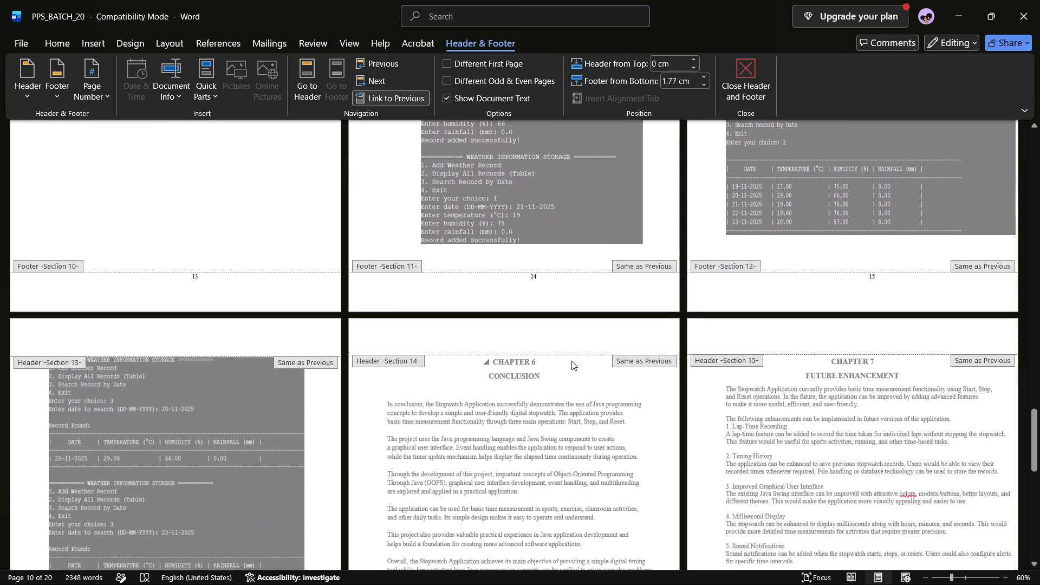
scroll(571, 361, down, 1)
scroll(571, 361, up, 6)
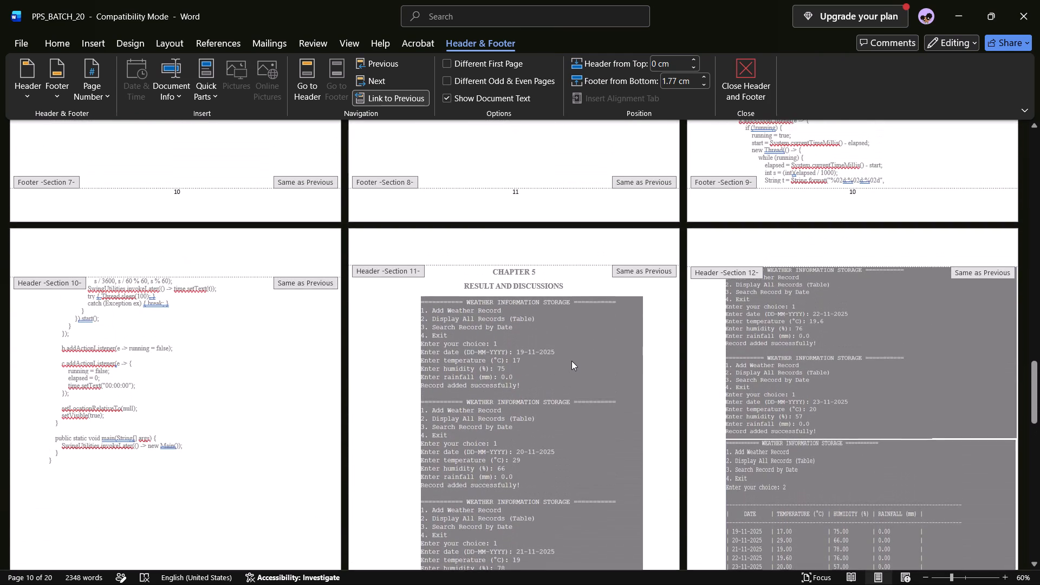
Set the page number in the Section 9 footer under the Chapter 4 source code to 12 and return to the body text.
click(858, 192)
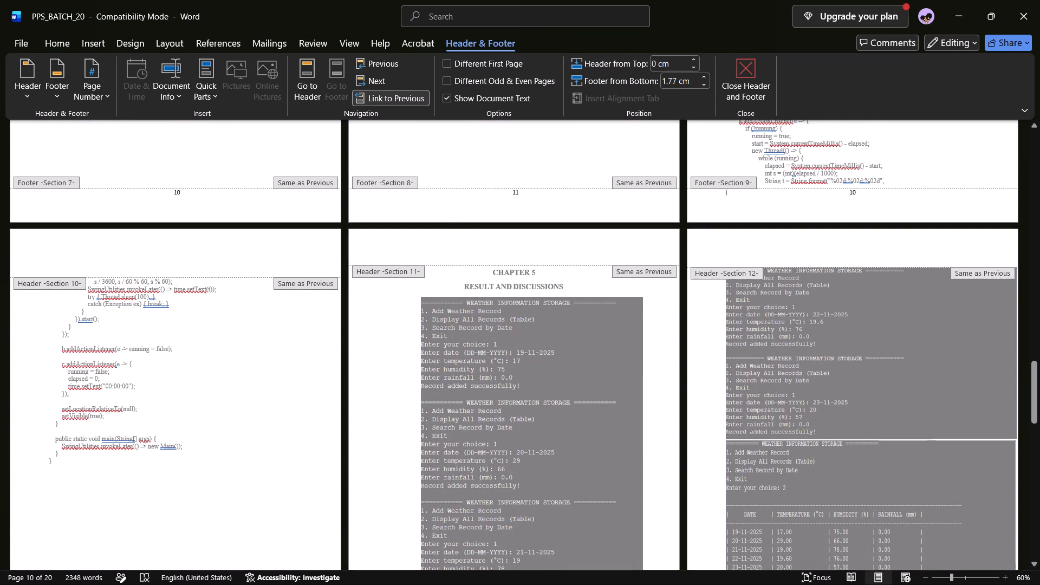
double_click(851, 194)
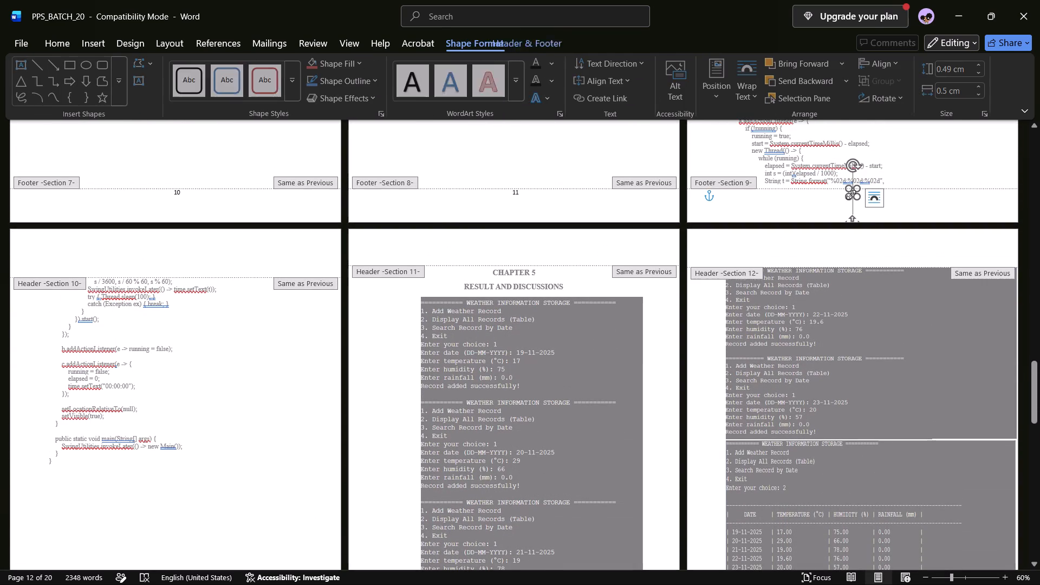
ctrl+scroll(856, 194, up, 4)
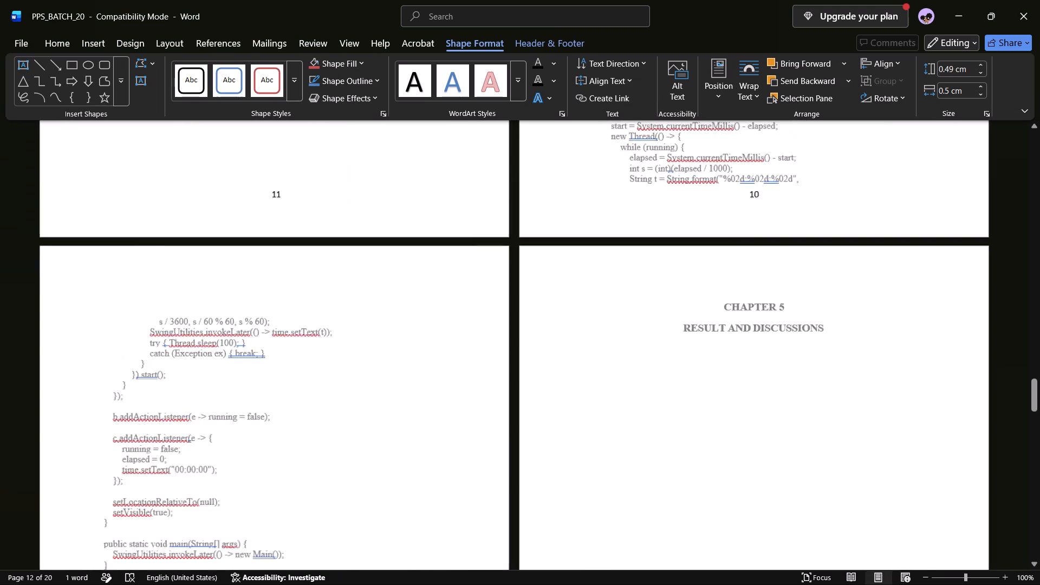
ctrl+scroll(856, 194, up, 5)
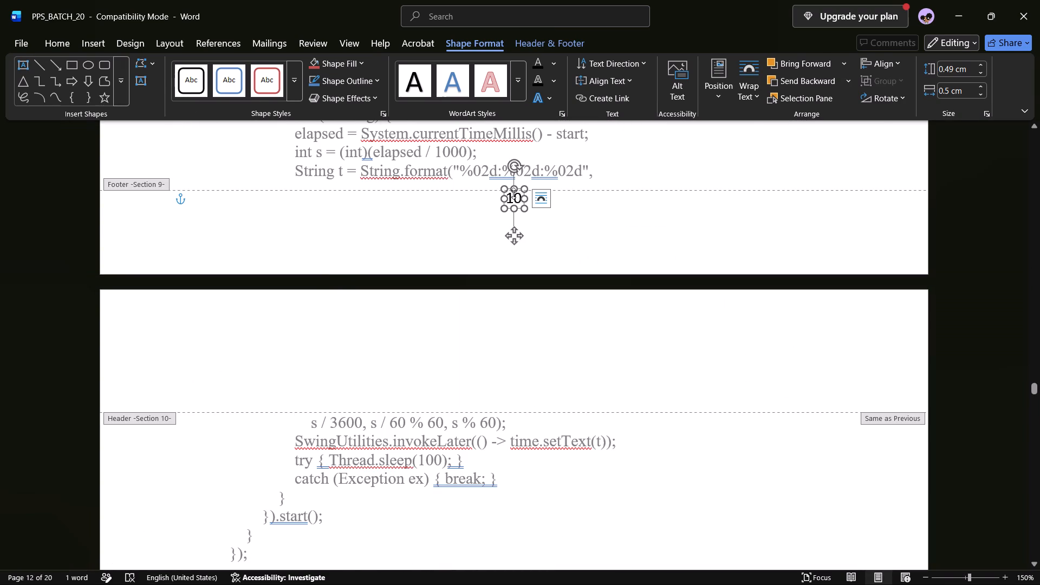
click(513, 193)
click(512, 200)
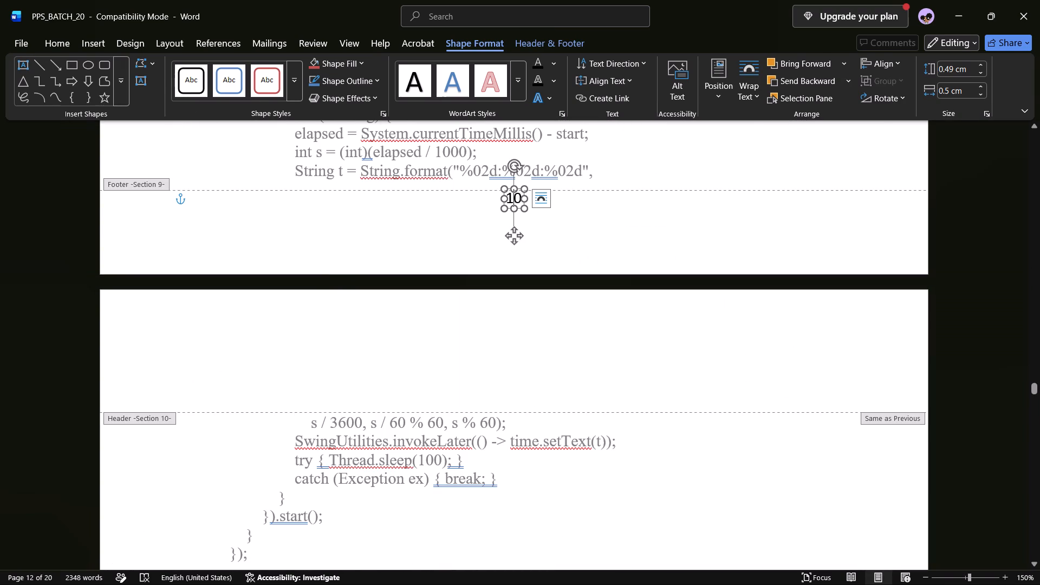
key(Right)
scroll(512, 200, up, 7)
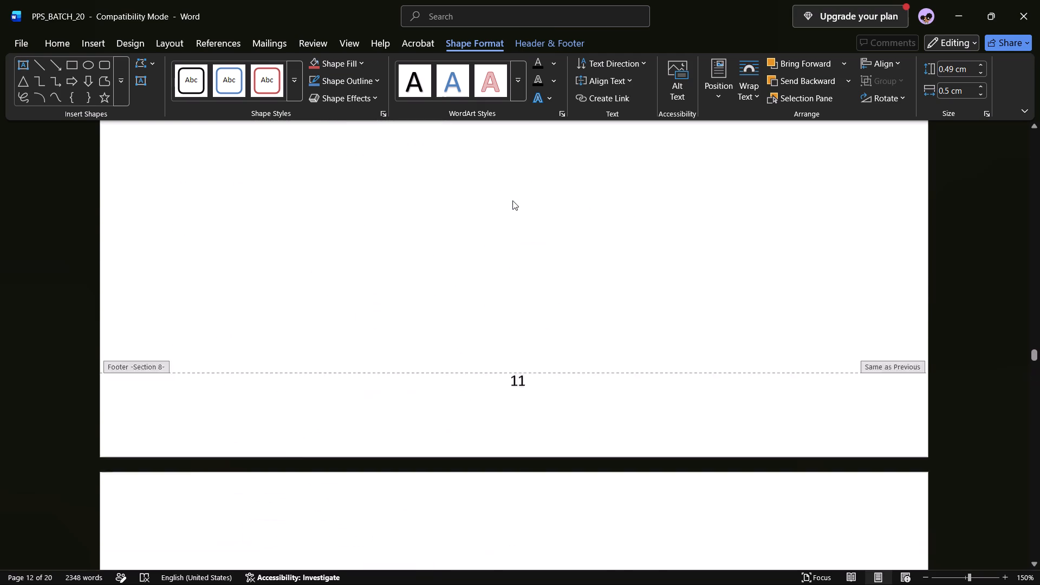
scroll(512, 200, down, 7)
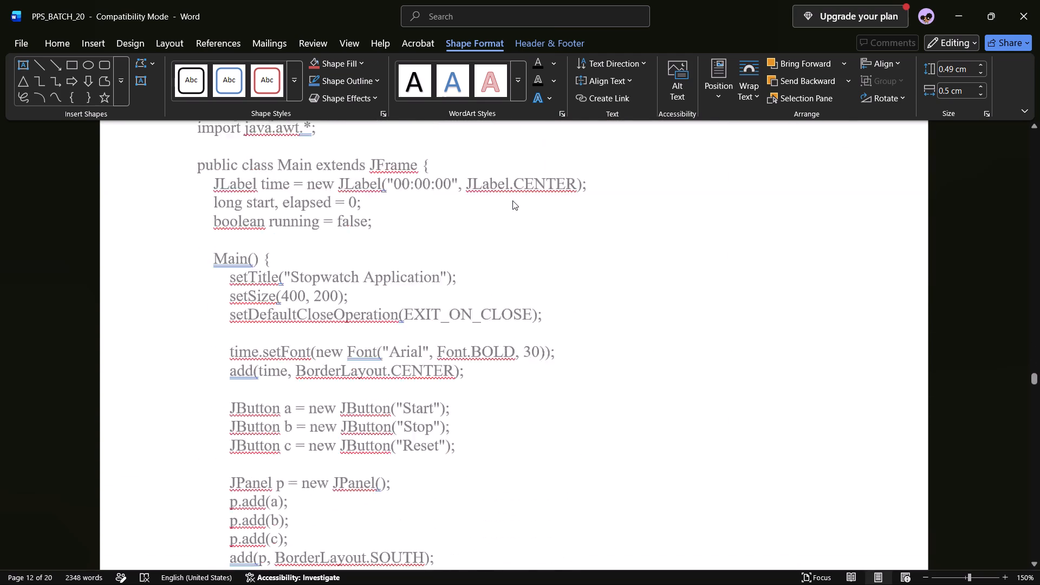
scroll(512, 200, down, 1)
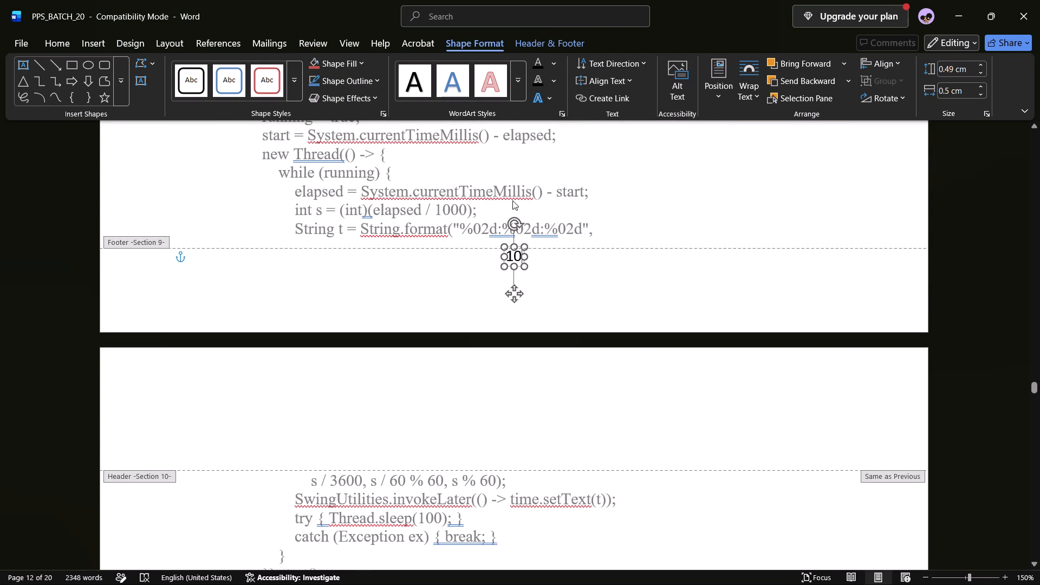
key(BackSpace)
key(2)
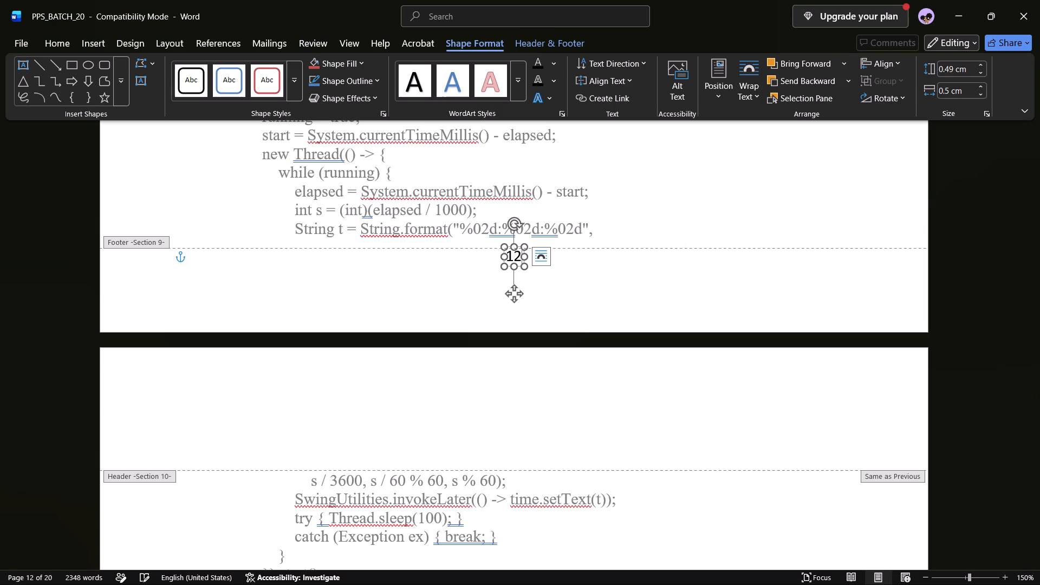
click(452, 290)
double_click(620, 204)
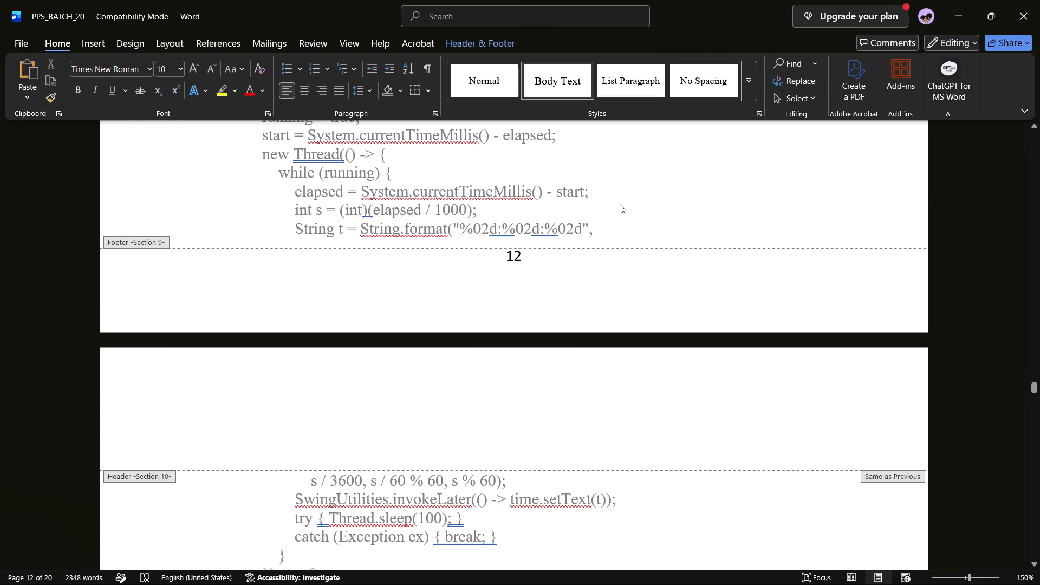
Review the footer page numbers from the end of the source code through Chapters 5, 6 and 7 to the References page.
scroll(620, 204, down, 3)
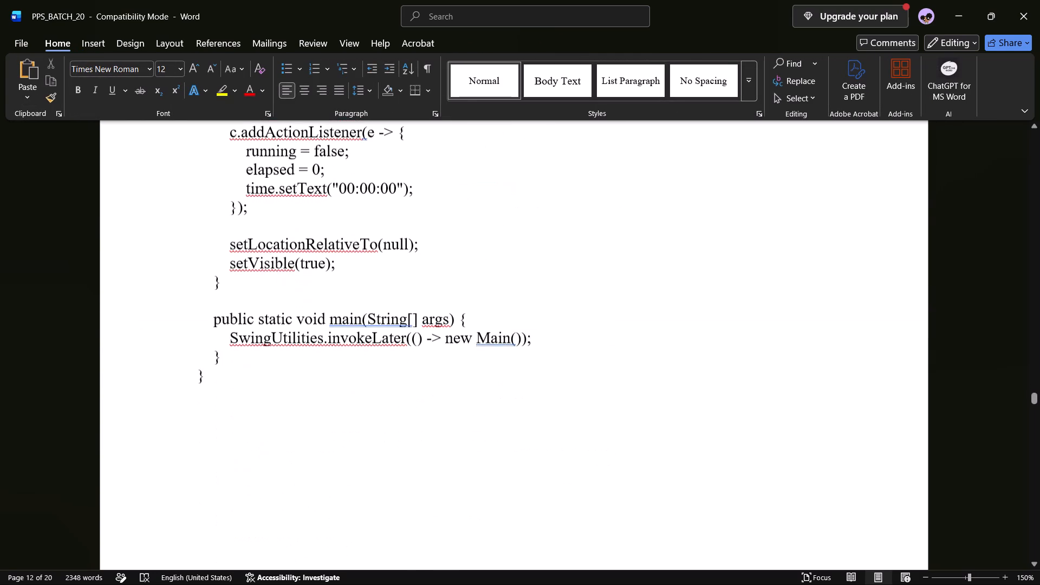
scroll(620, 204, down, 8)
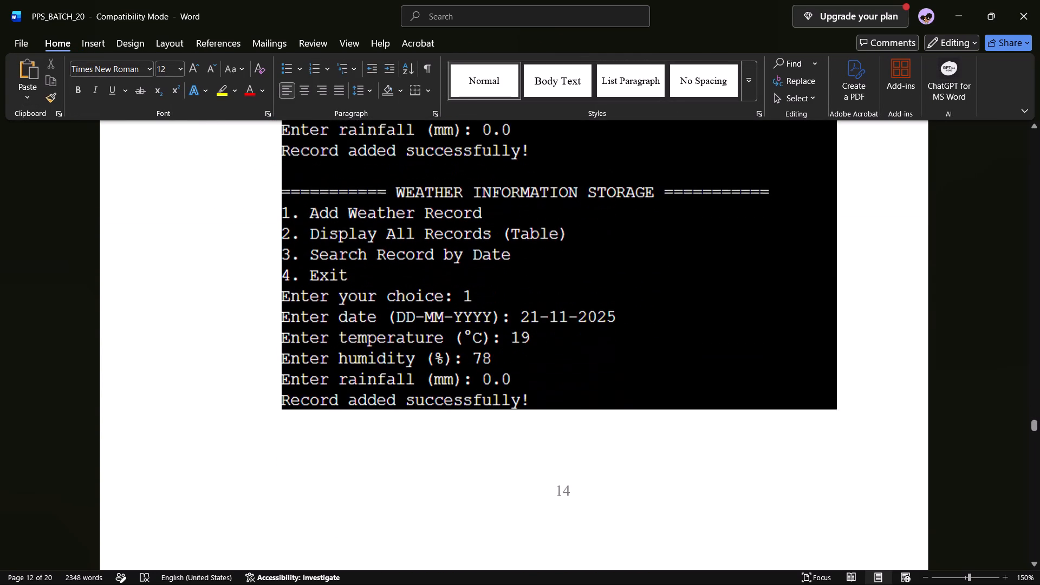
scroll(620, 204, down, 7)
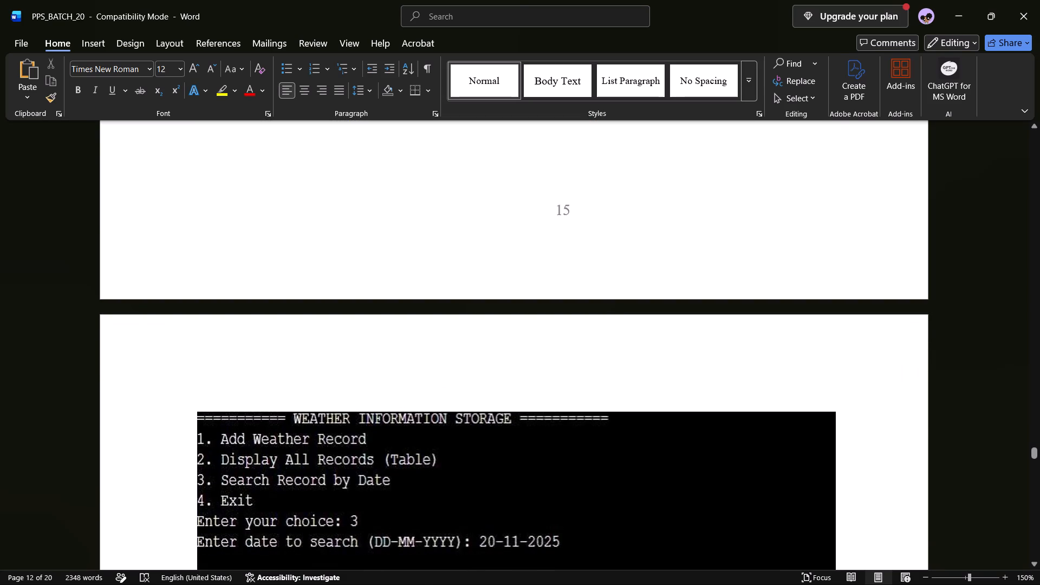
scroll(620, 204, down, 6)
scroll(620, 204, up, 2)
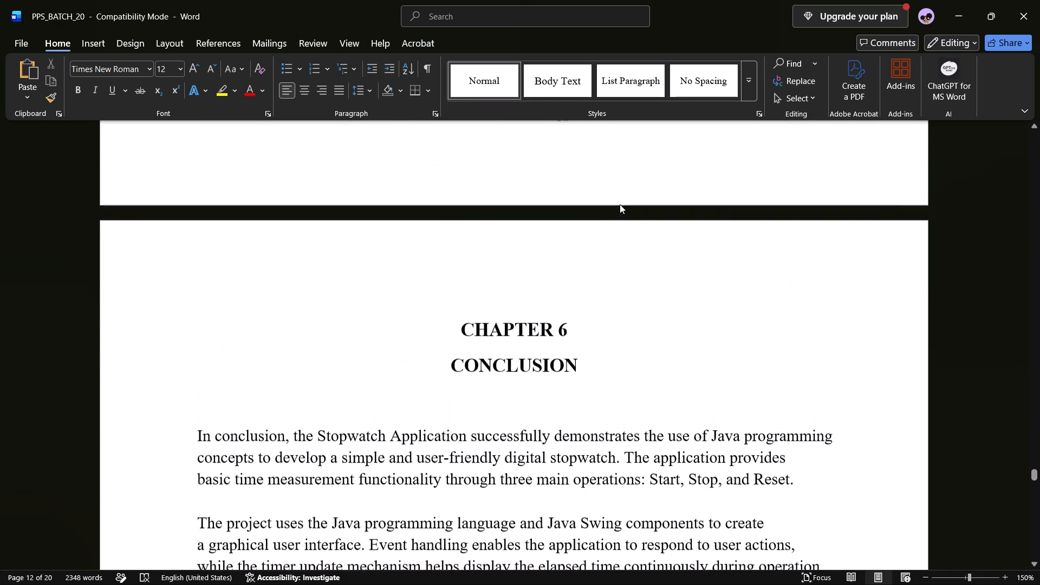
scroll(620, 204, up, 1)
ctrl+scroll(620, 204, down, 1)
ctrl+scroll(620, 204, up, 1)
ctrl+scroll(620, 204, down, 5)
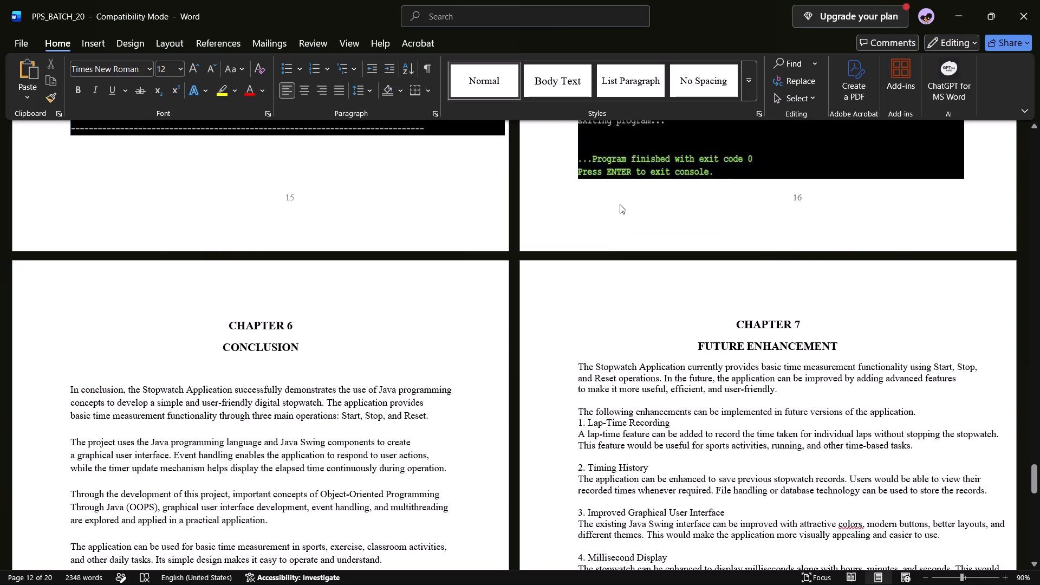
scroll(620, 204, down, 4)
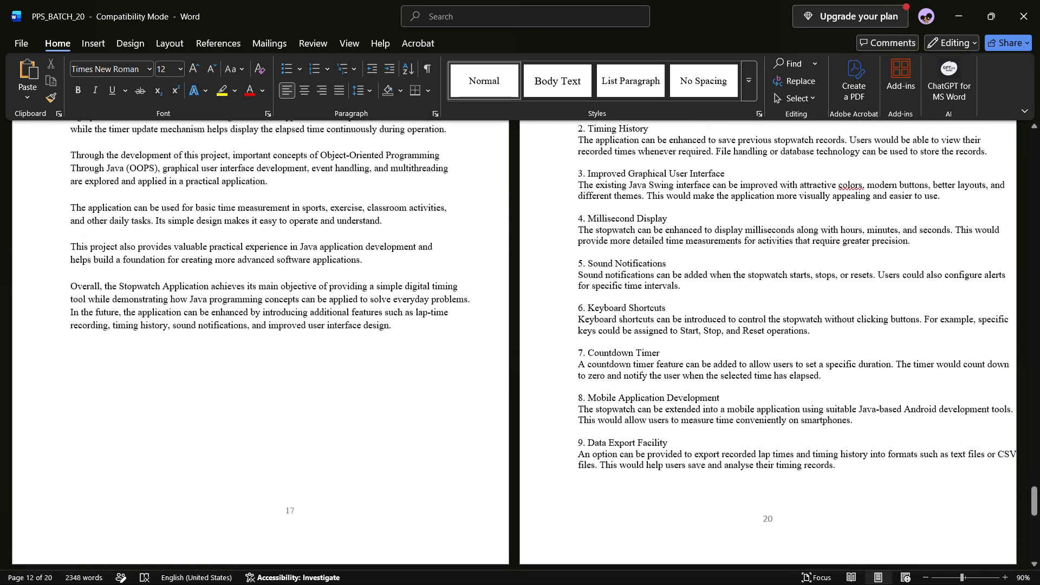
scroll(620, 204, down, 1)
scroll(620, 204, up, 3)
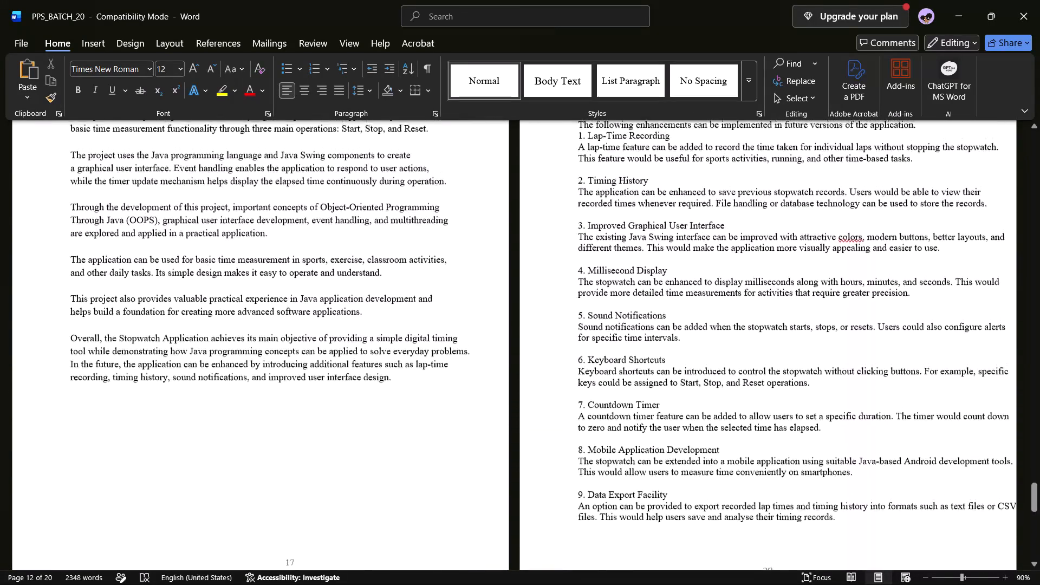
scroll(620, 204, up, 1)
scroll(620, 204, down, 5)
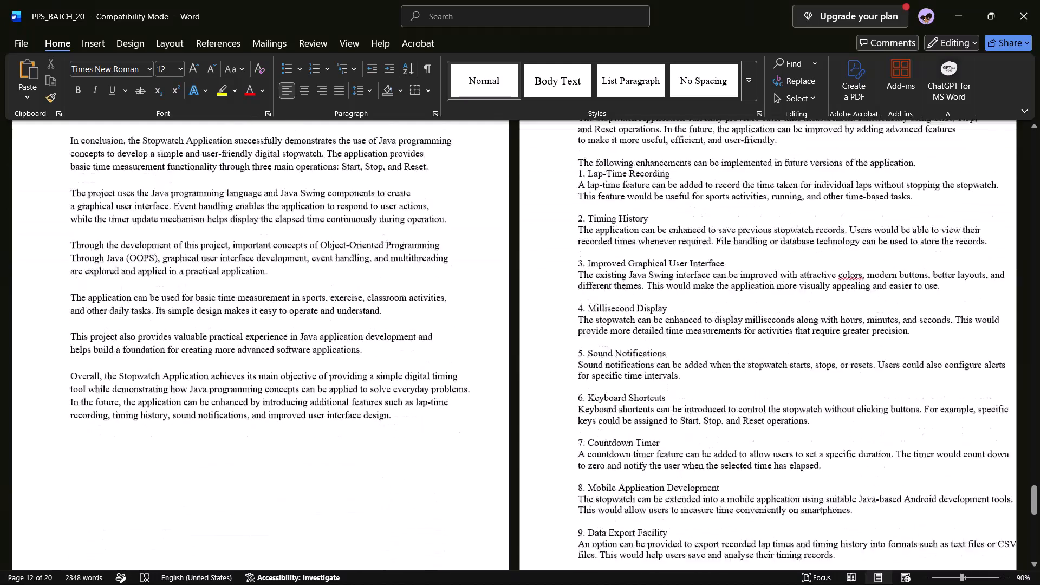
scroll(620, 204, down, 5)
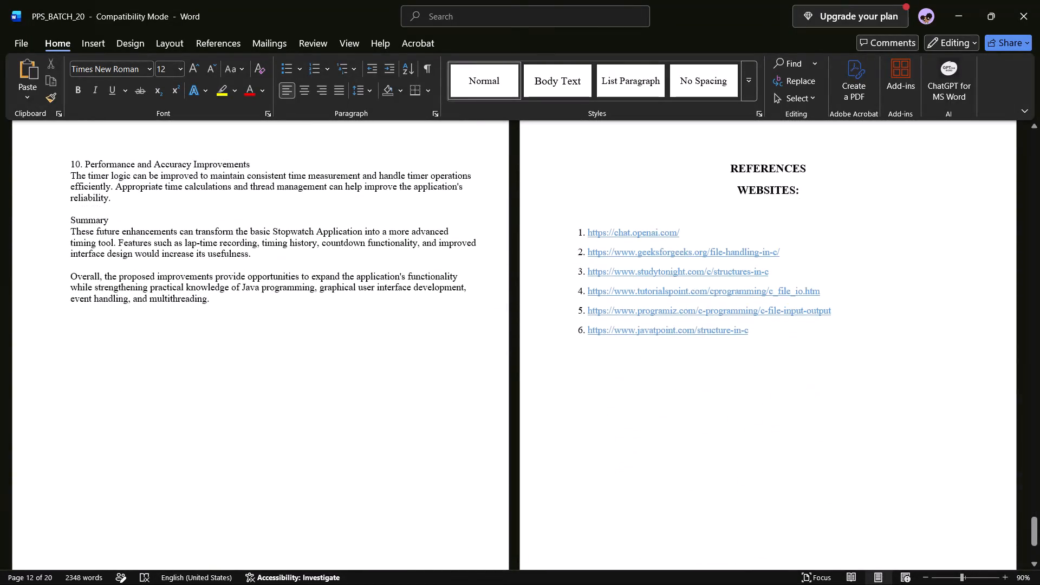
scroll(620, 204, right, 1)
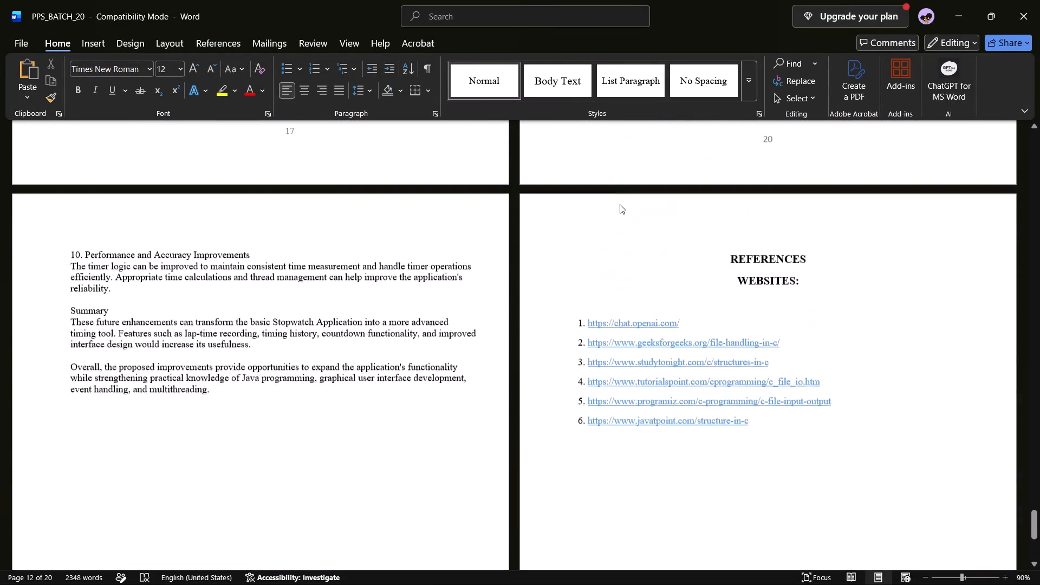
scroll(620, 204, right, 1)
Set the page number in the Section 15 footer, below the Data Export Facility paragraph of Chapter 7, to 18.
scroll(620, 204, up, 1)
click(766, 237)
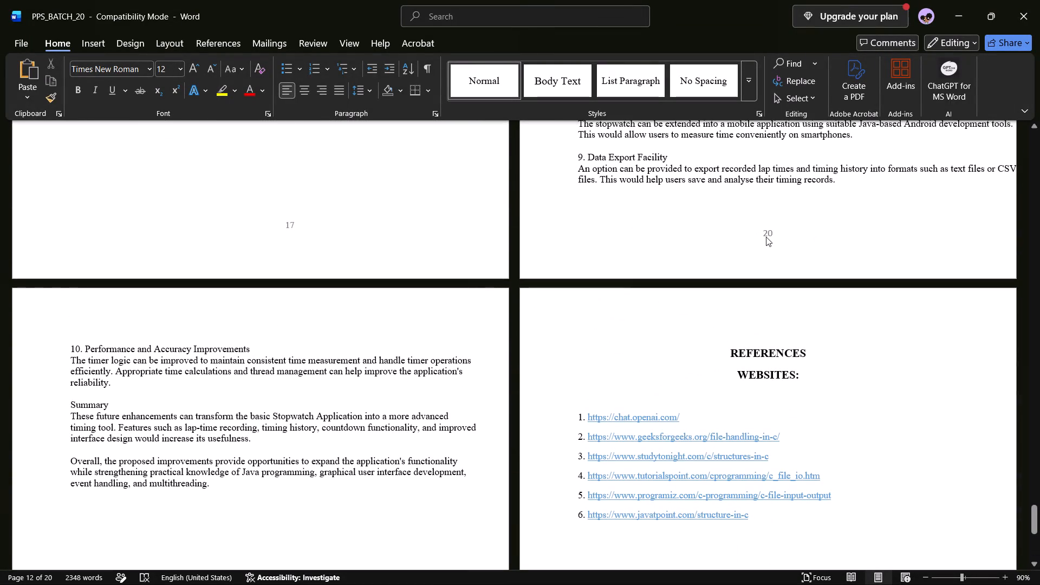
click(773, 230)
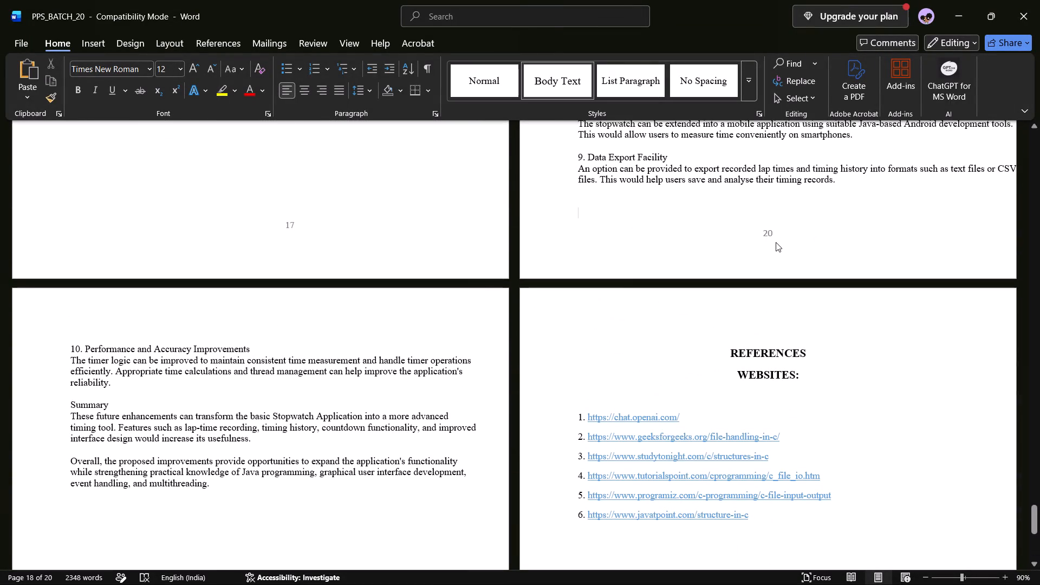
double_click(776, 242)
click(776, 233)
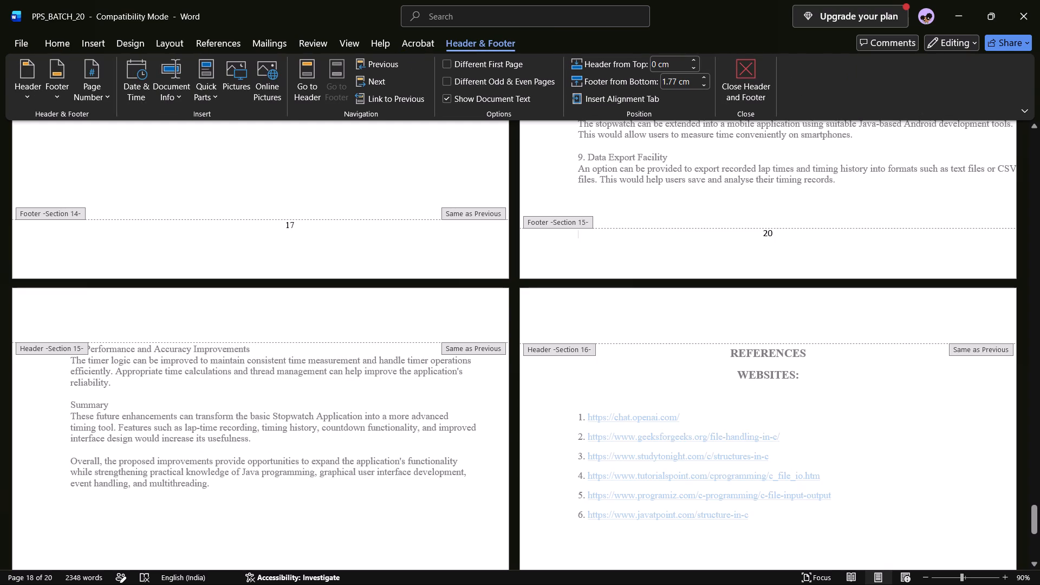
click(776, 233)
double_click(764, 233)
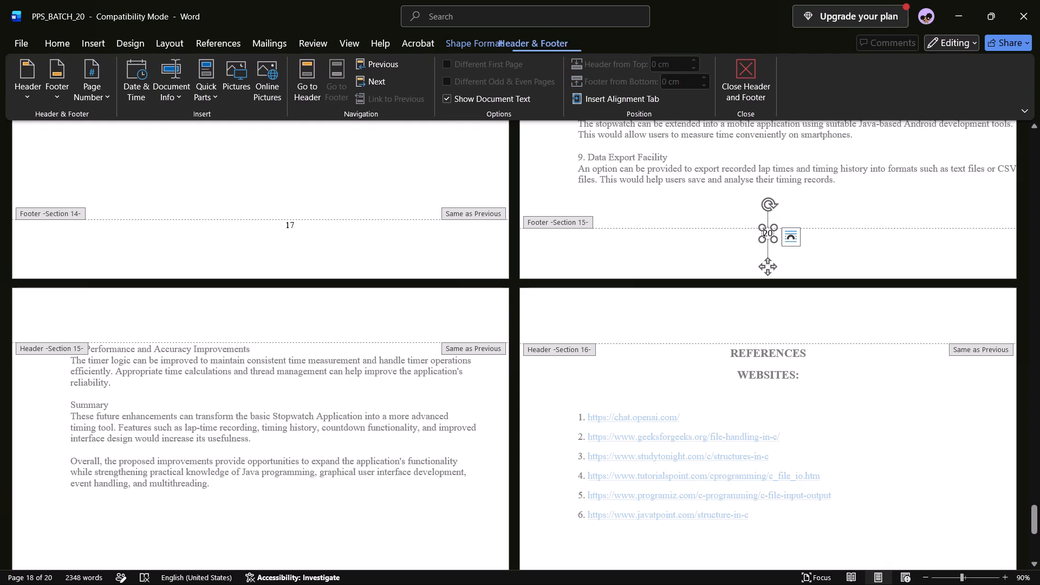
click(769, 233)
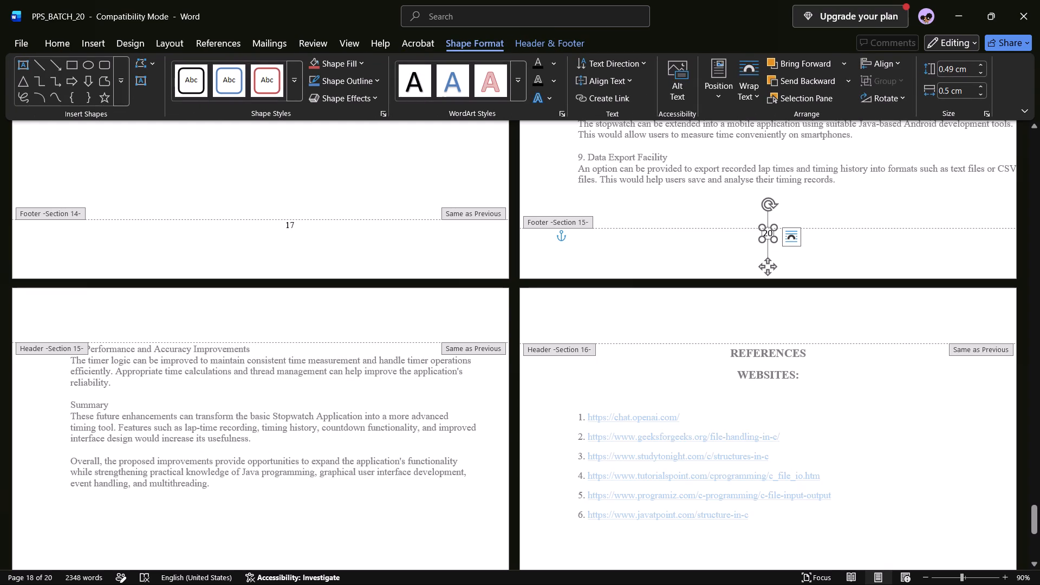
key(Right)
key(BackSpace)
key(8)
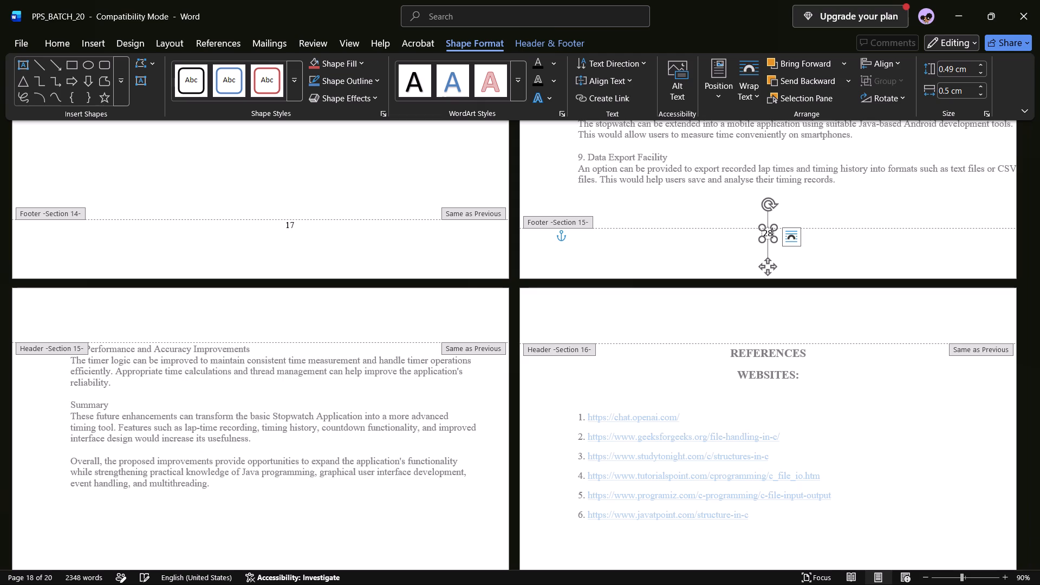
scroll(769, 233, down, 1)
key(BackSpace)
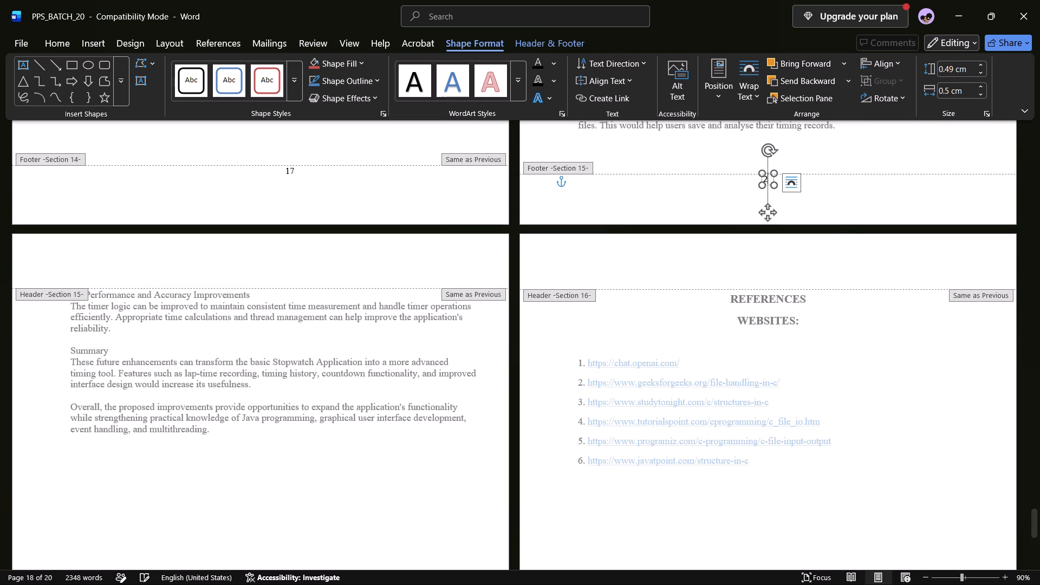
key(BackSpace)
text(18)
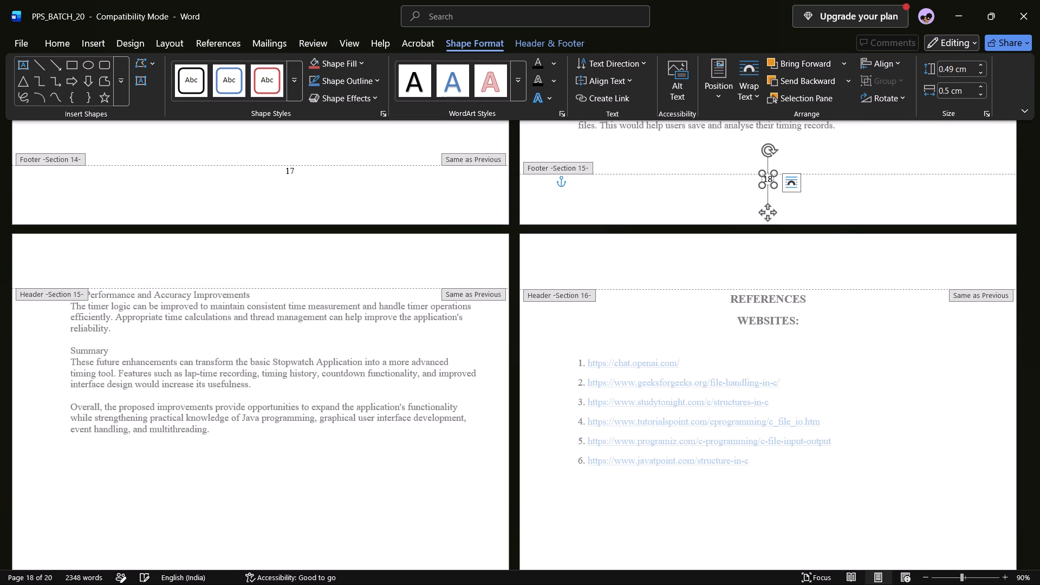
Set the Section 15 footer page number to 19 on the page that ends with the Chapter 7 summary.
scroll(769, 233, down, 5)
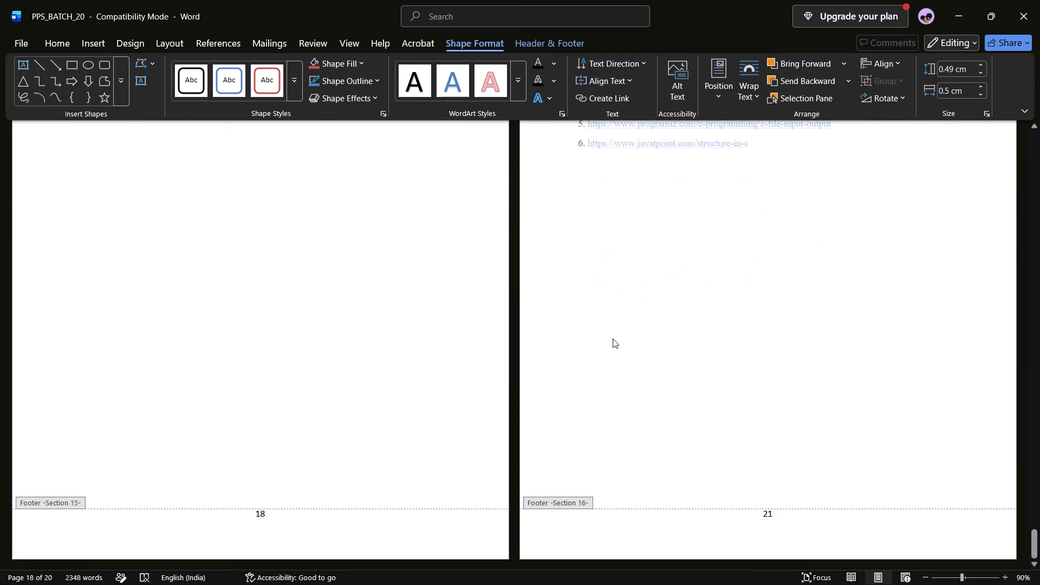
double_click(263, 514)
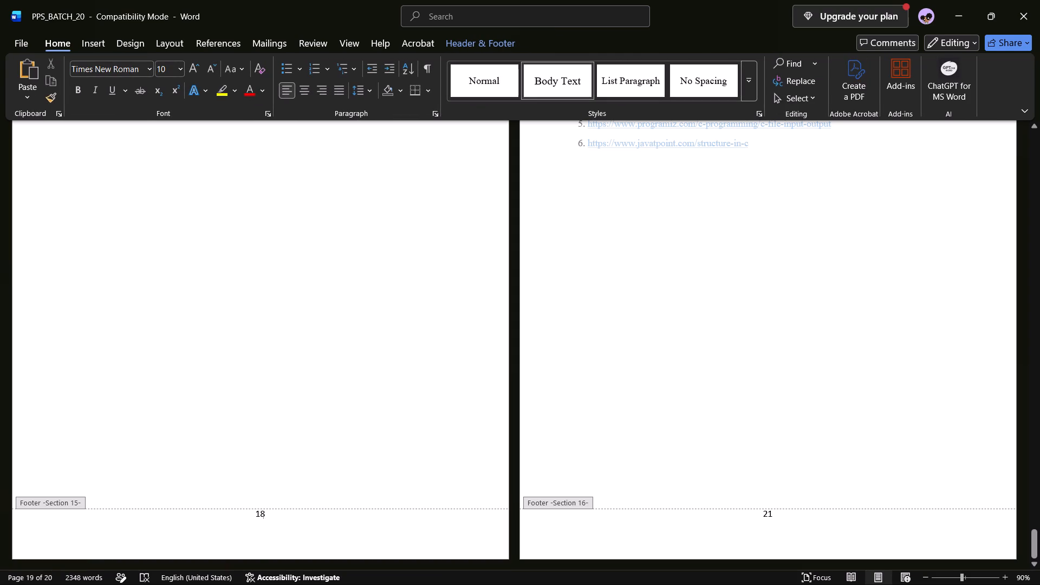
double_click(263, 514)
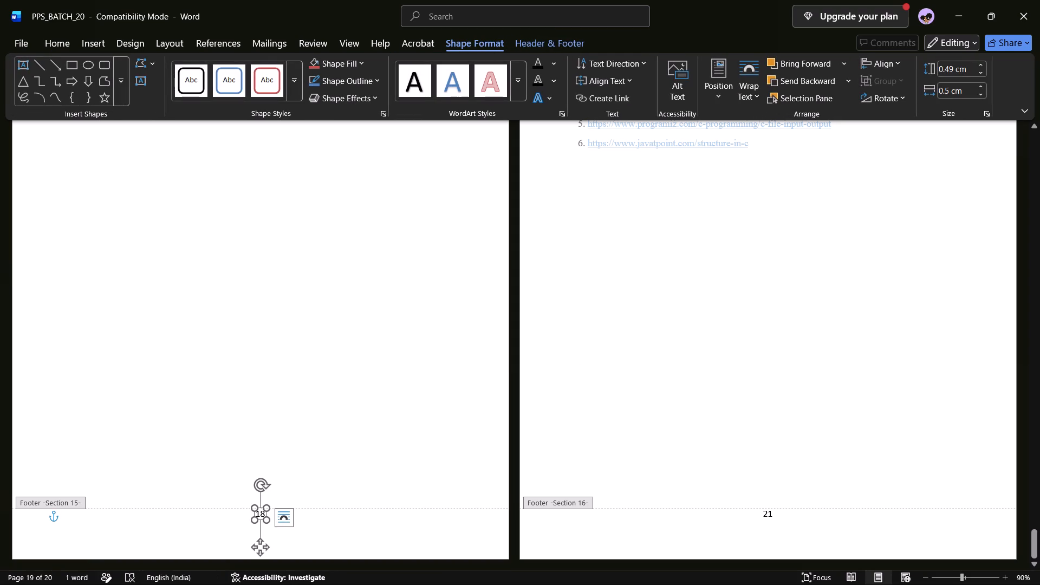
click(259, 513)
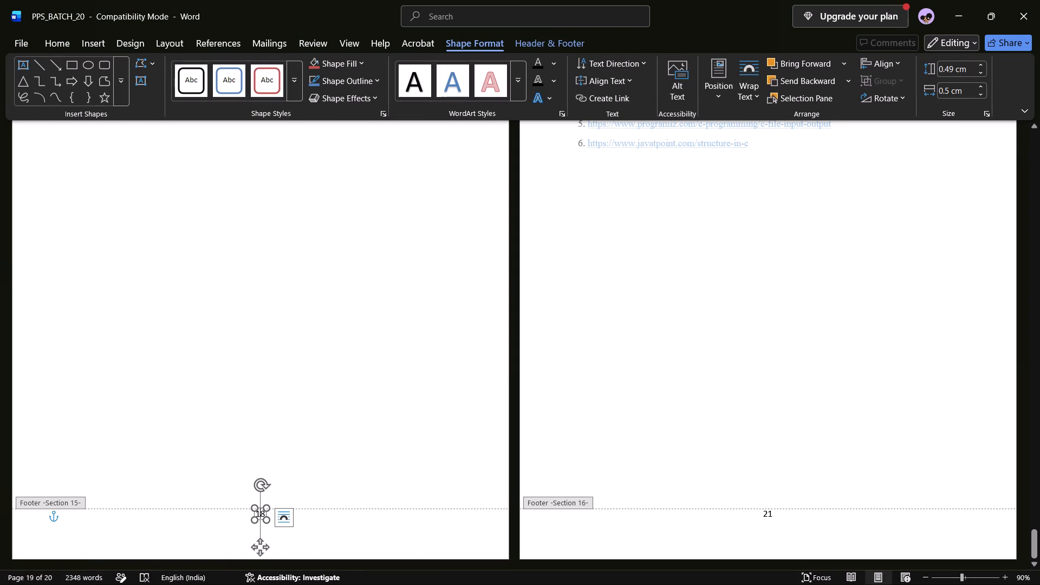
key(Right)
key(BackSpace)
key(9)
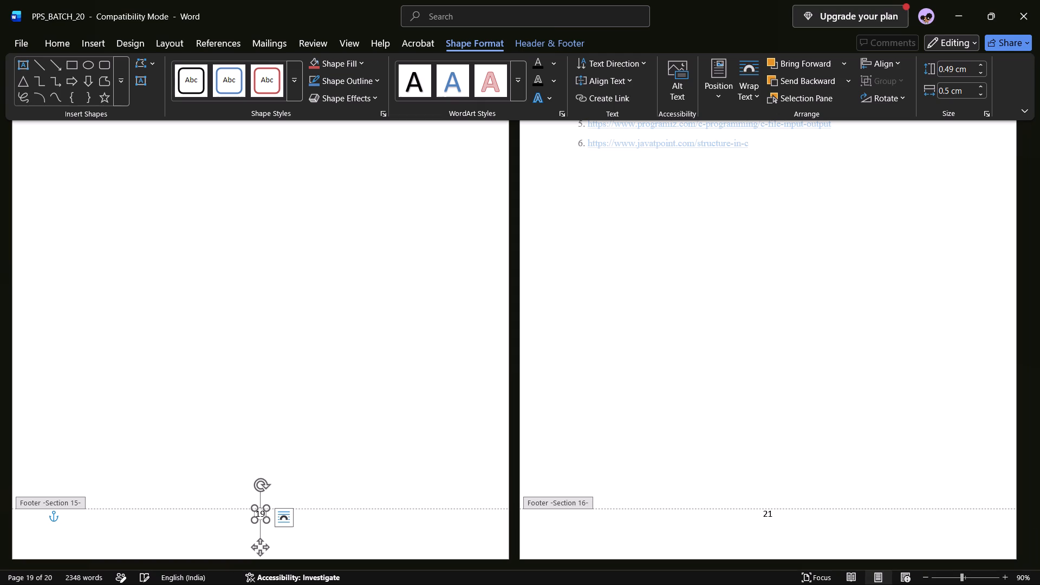
Set the page number in the Section 16 footer of the References page to 20 and return to the body text.
double_click(773, 517)
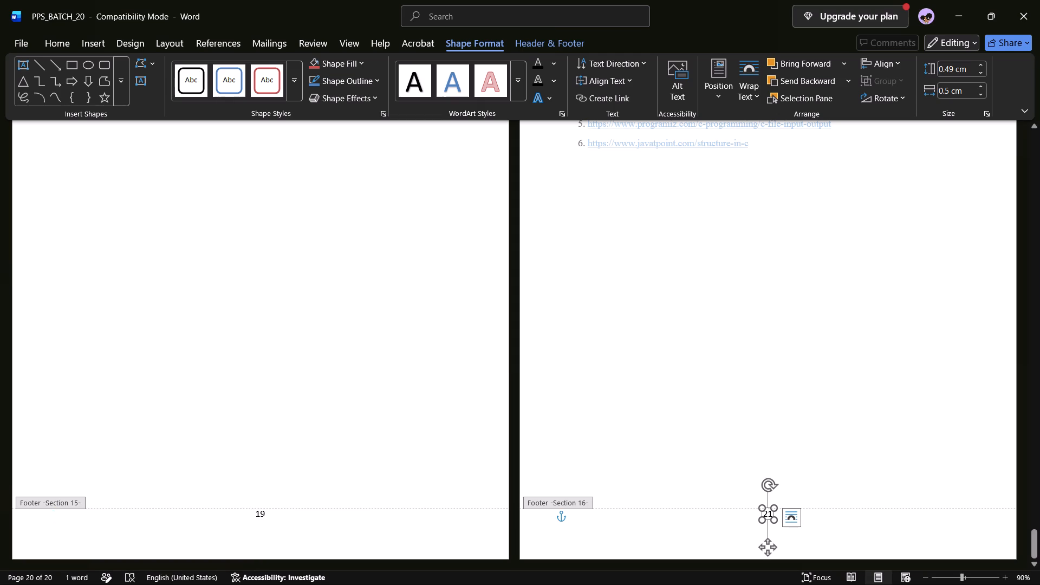
click(765, 514)
key(Right)
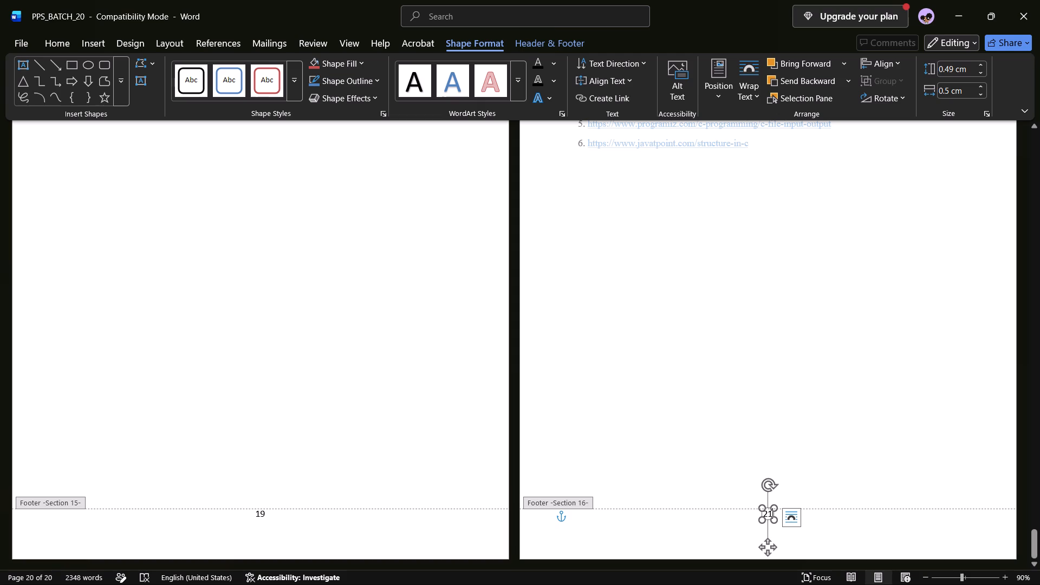
key(BackSpace)
key(0)
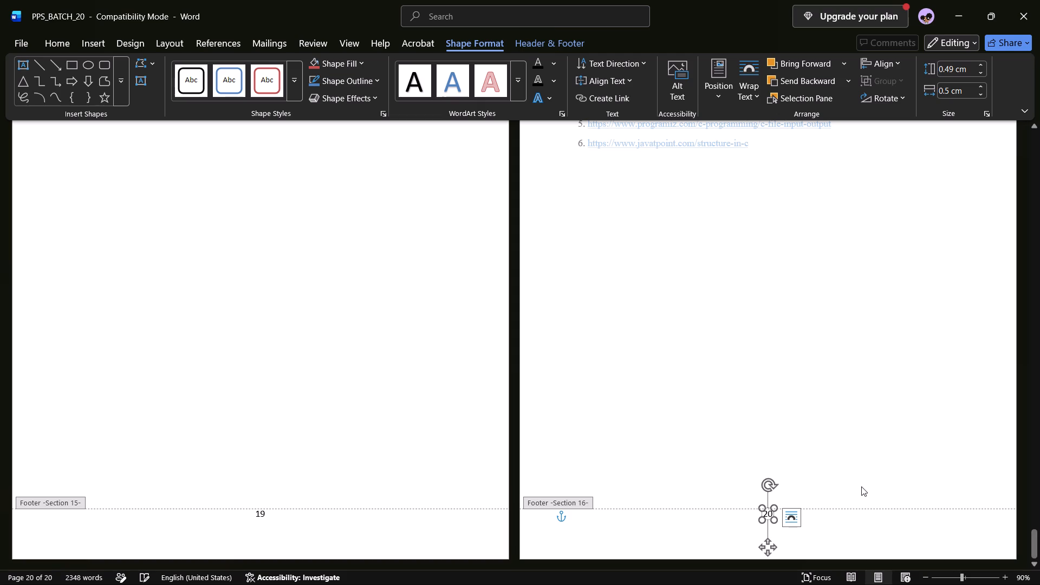
click(861, 486)
double_click(842, 460)
Set the Section 15 footer page number below the Data Export Facility paragraph to 18 and return to the body text.
scroll(842, 460, down, 2)
scroll(842, 460, up, 1)
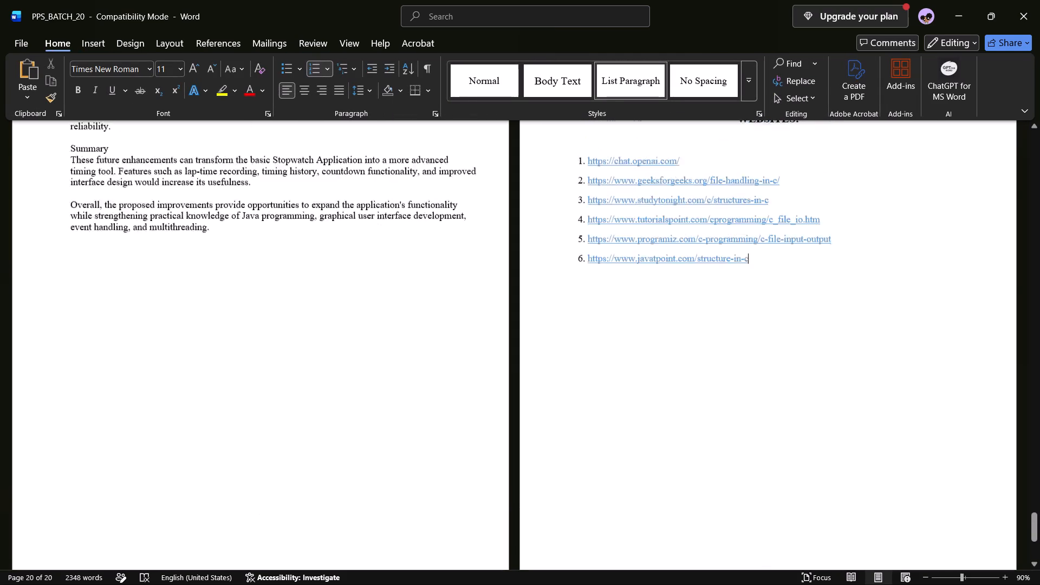
scroll(842, 460, up, 2)
scroll(842, 460, down, 2)
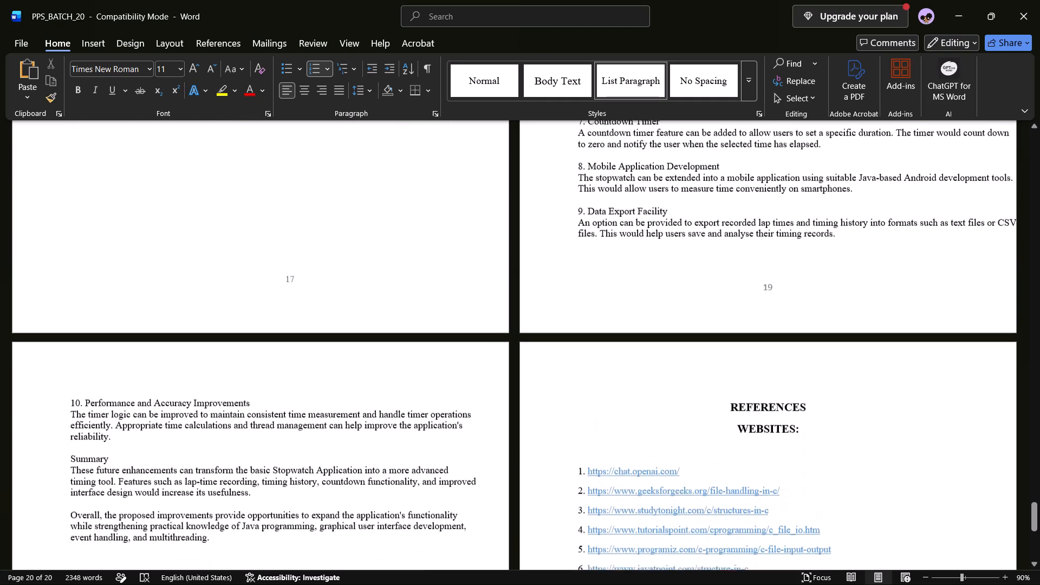
scroll(842, 460, down, 1)
scroll(842, 460, up, 4)
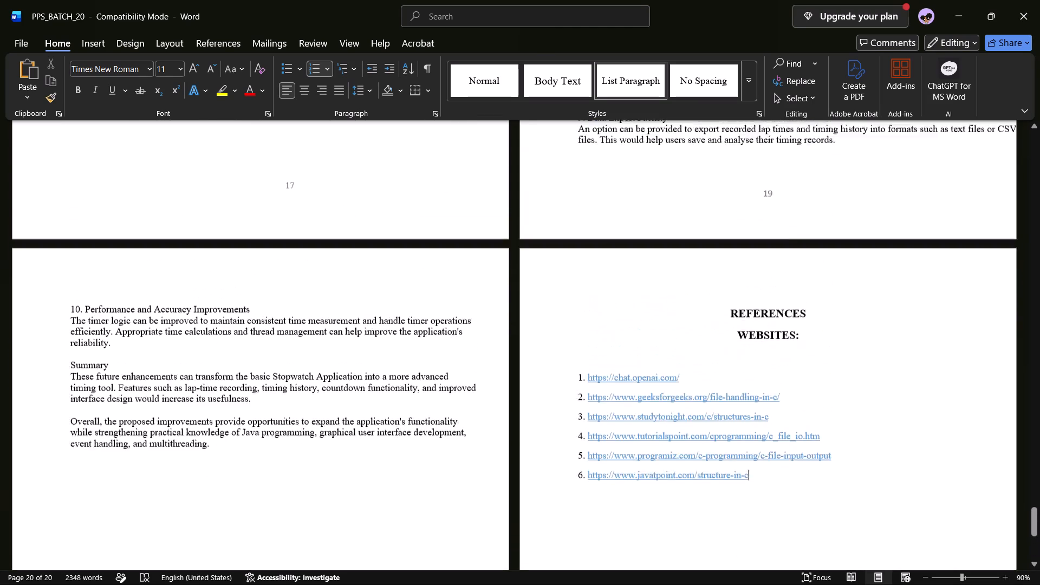
scroll(842, 460, up, 1)
double_click(774, 250)
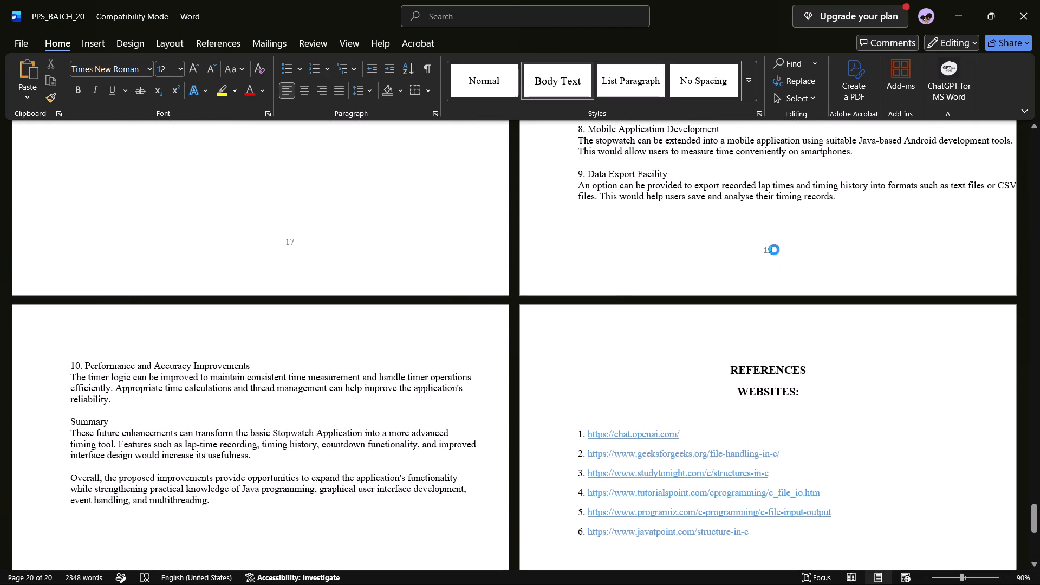
click(769, 250)
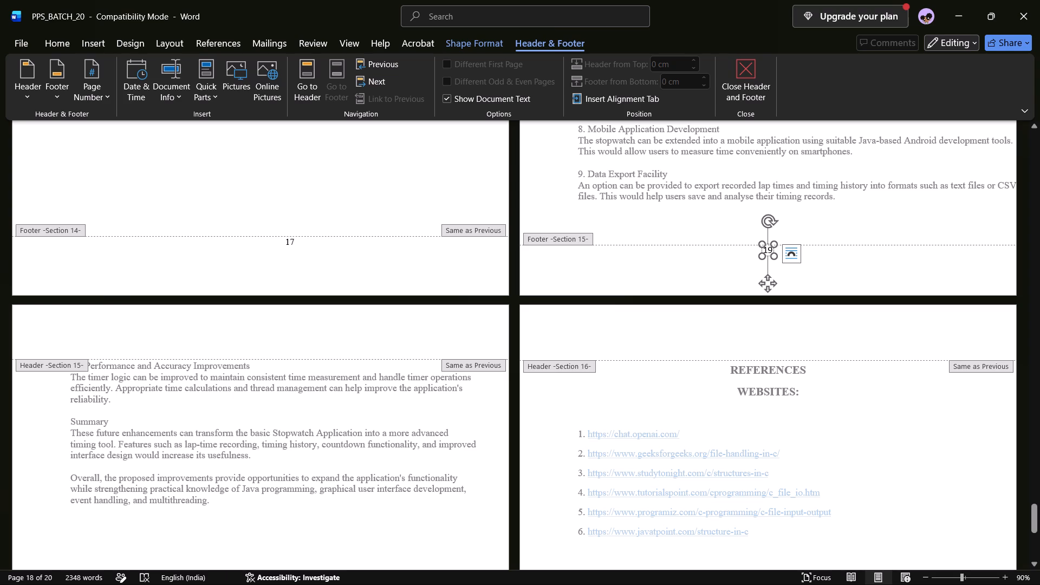
key(Right)
key(BackSpace)
key(8)
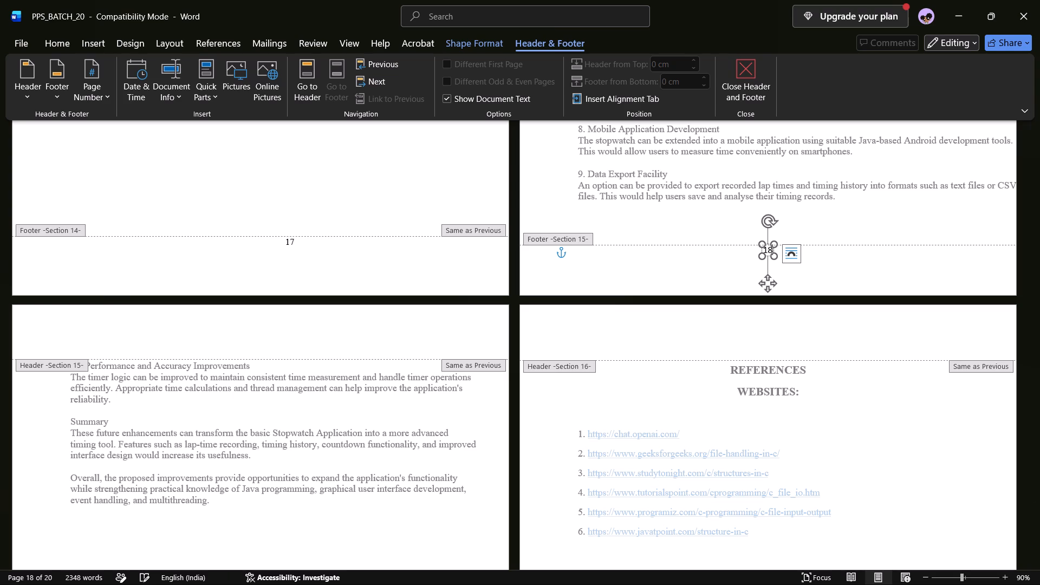
double_click(854, 211)
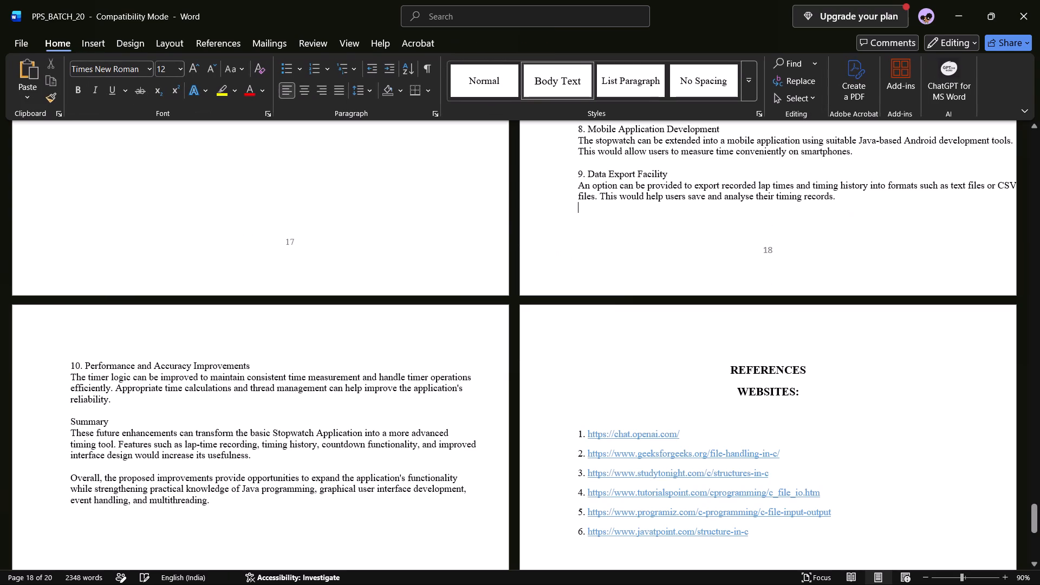
Review the footer page numbers and page contents from the References page back to the title page.
scroll(768, 281, down, 6)
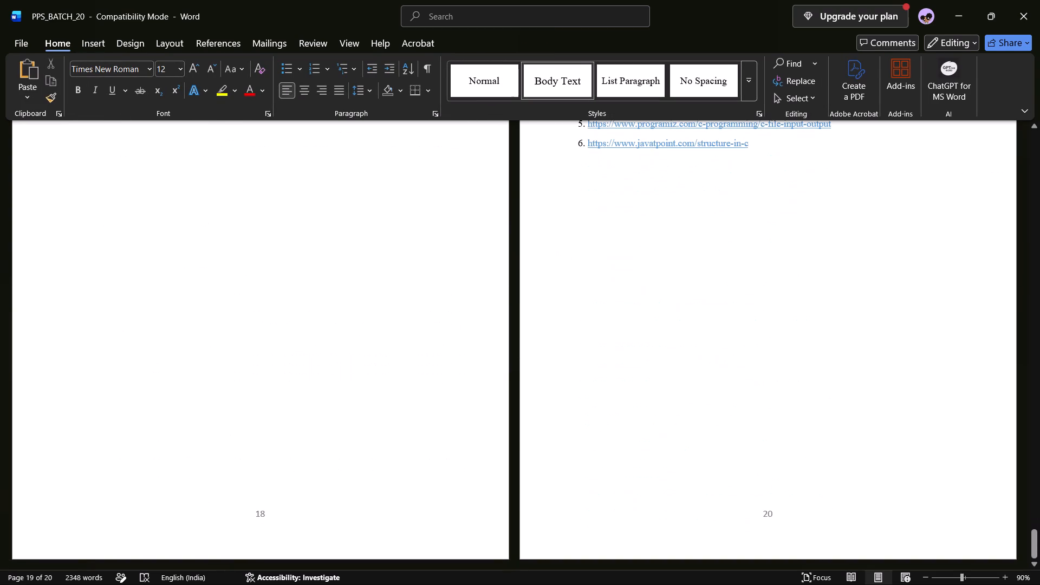
scroll(768, 281, up, 10)
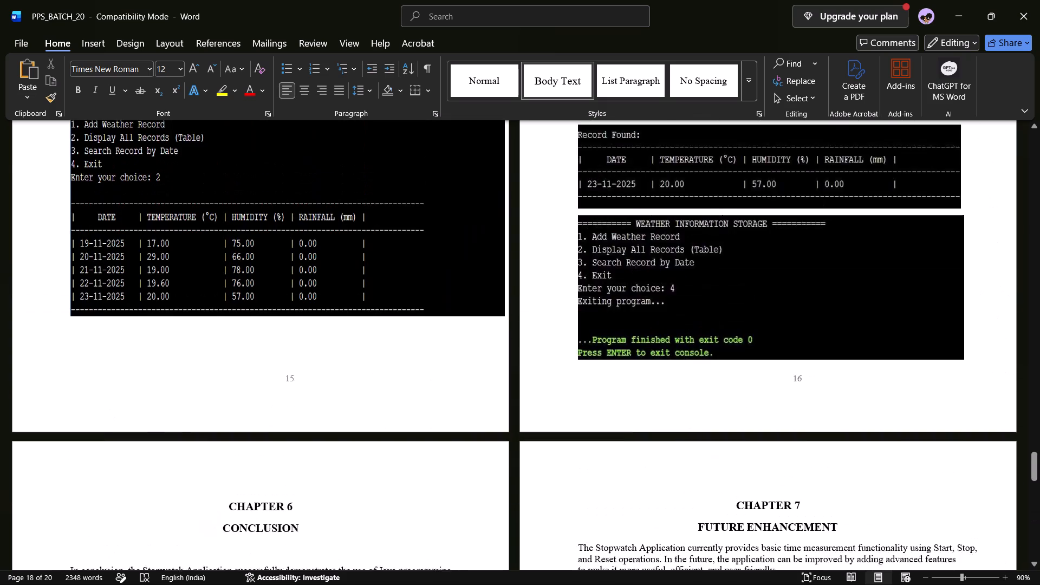
scroll(768, 281, up, 11)
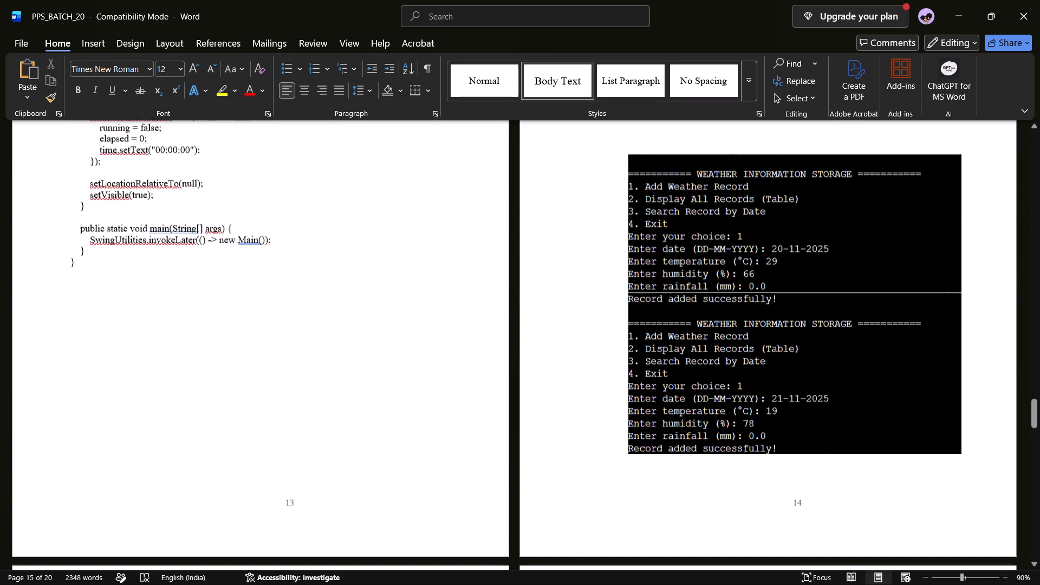
scroll(768, 281, up, 1)
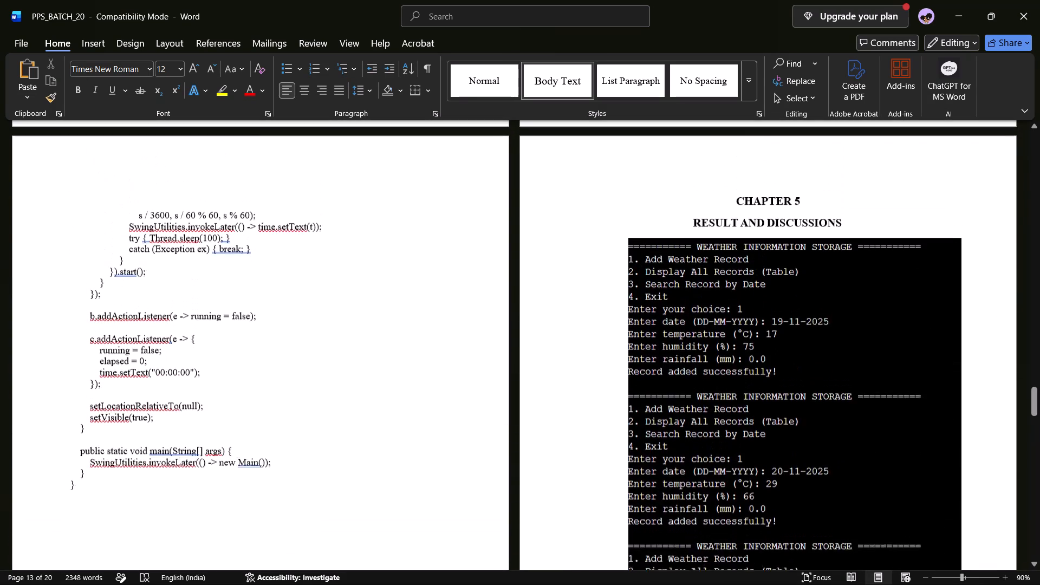
scroll(768, 281, down, 2)
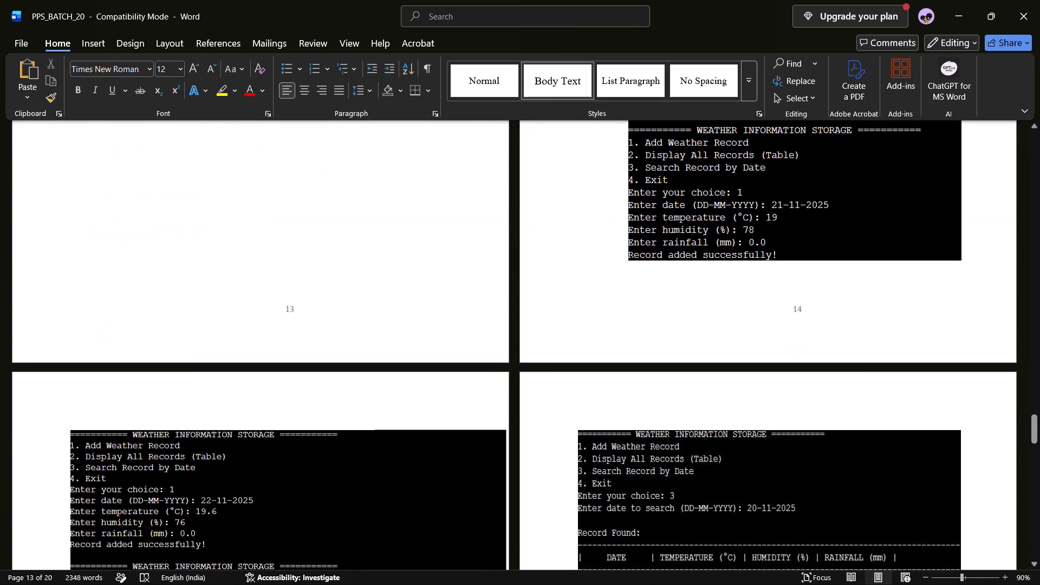
scroll(768, 281, up, 9)
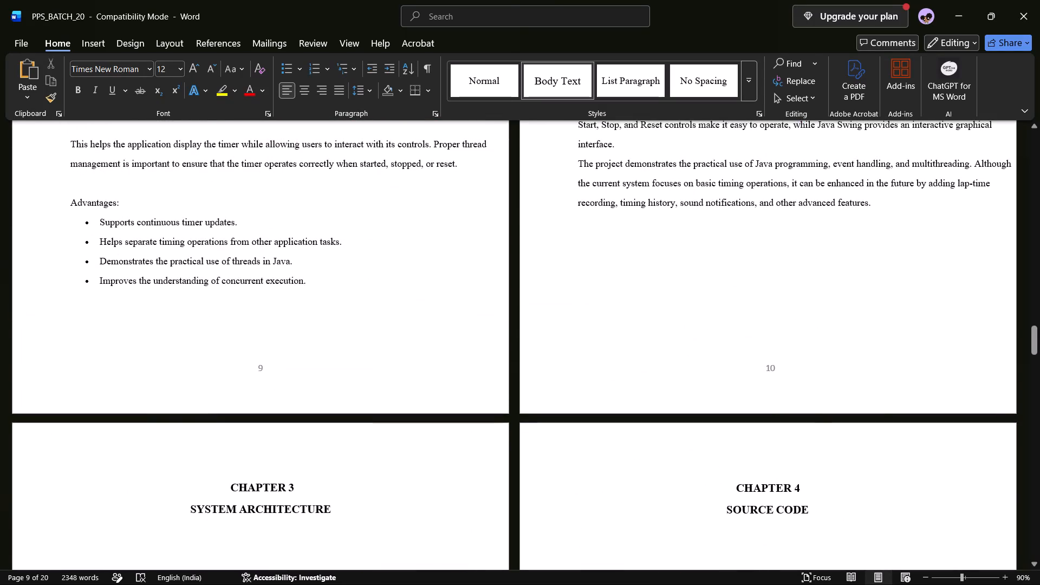
scroll(768, 281, up, 8)
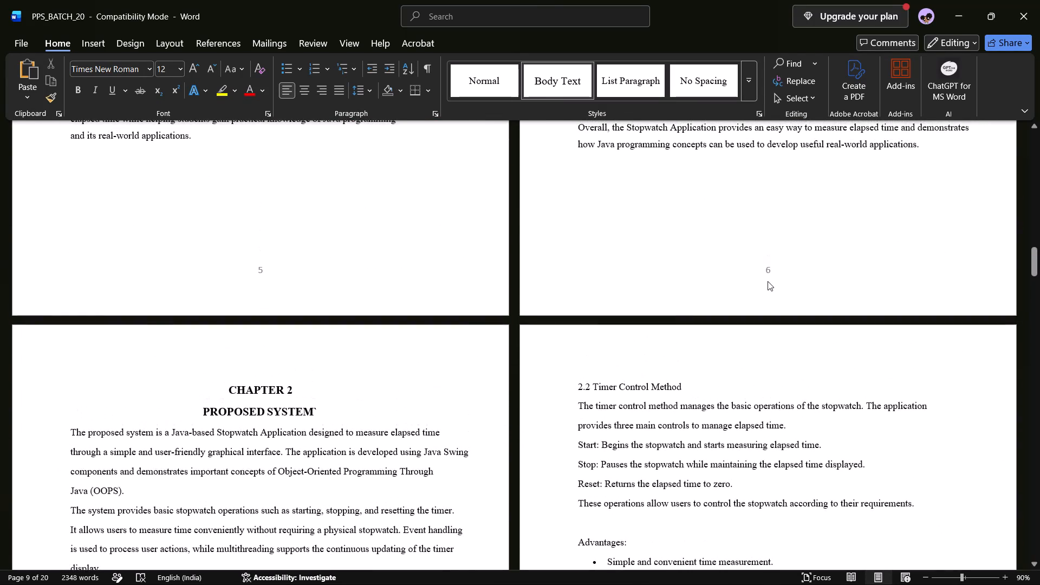
scroll(768, 281, up, 9)
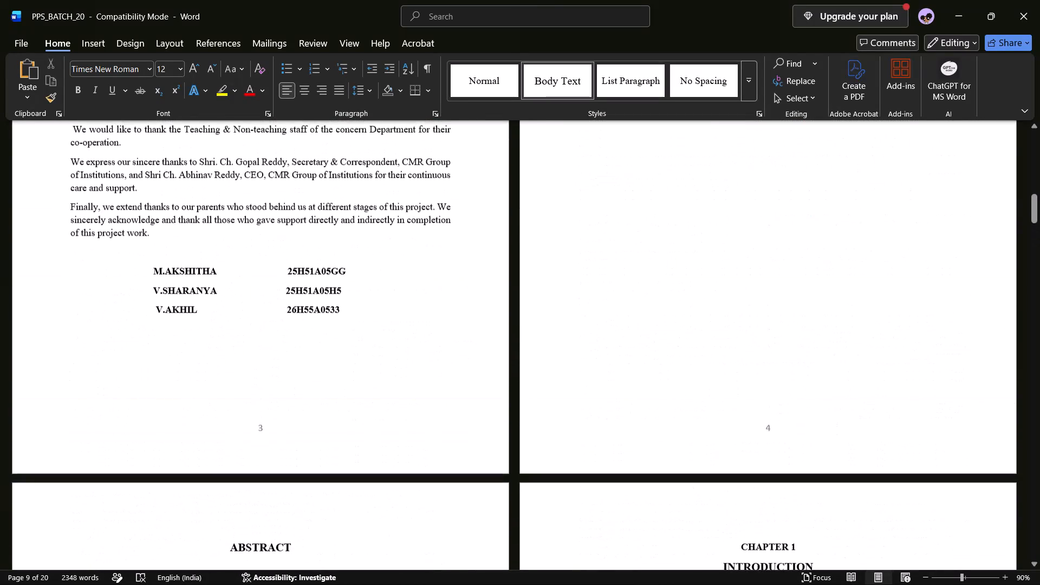
scroll(768, 281, up, 11)
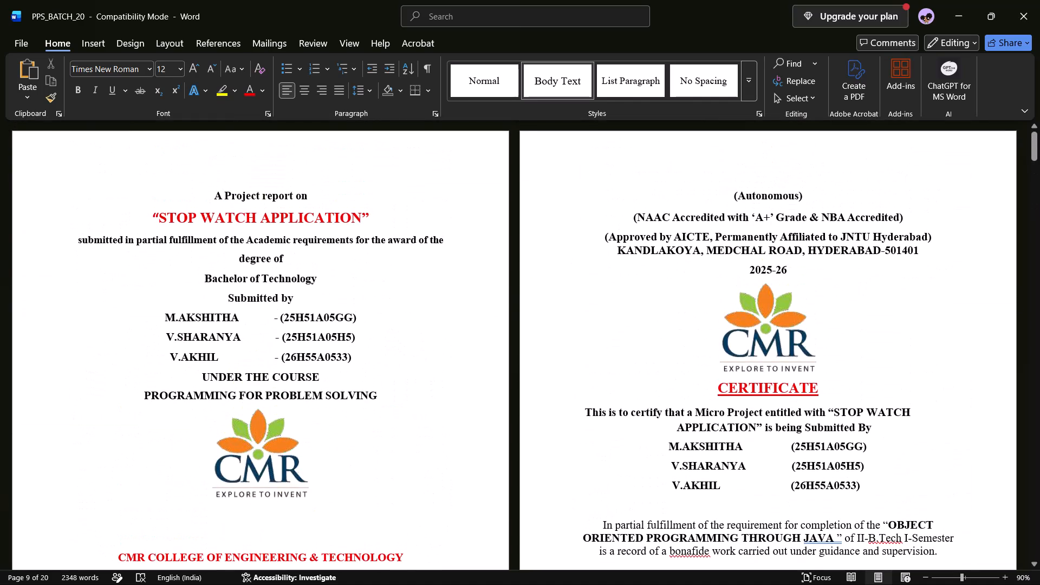
ctrl+scroll(768, 281, down, 6)
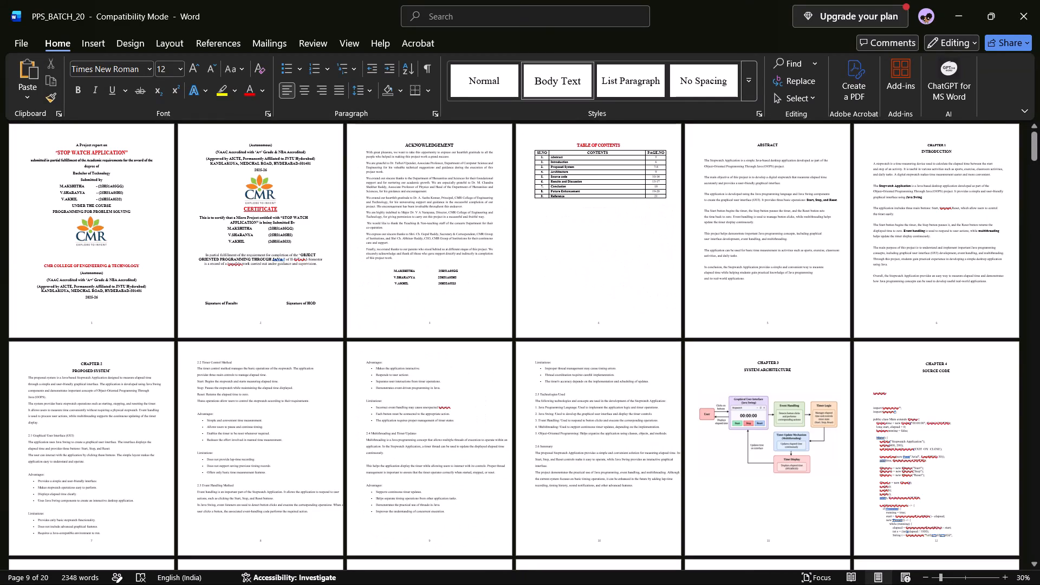
Review the report from the title page down to the Chapter 7 Future Enhancement page.
ctrl+scroll(768, 281, up, 10)
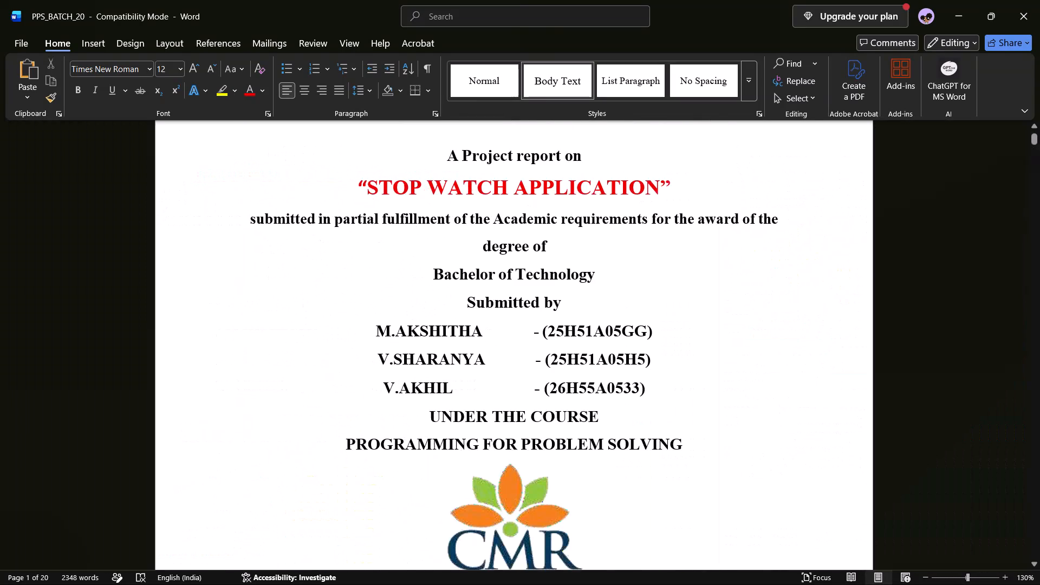
scroll(768, 281, down, 2)
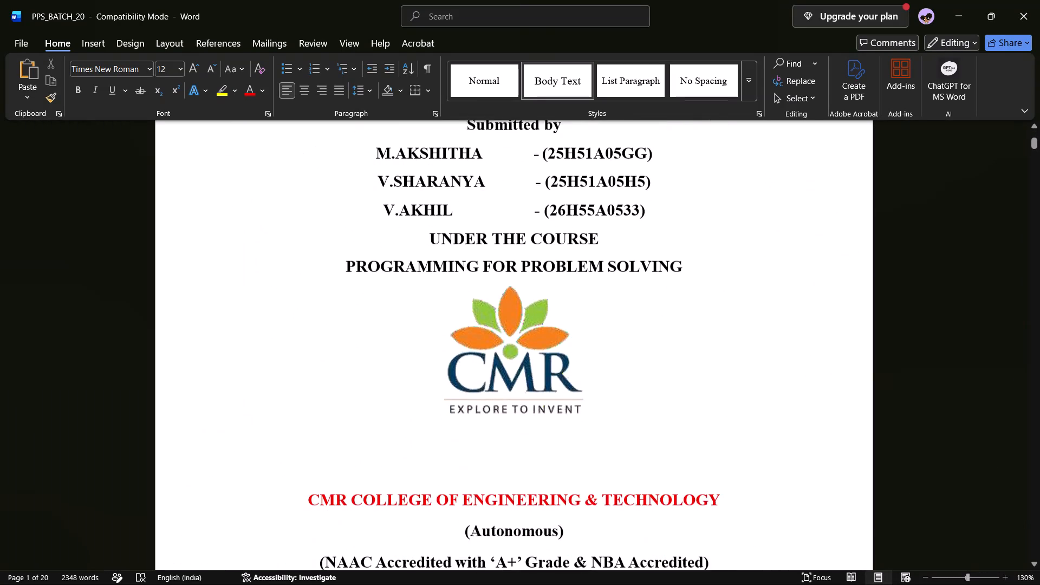
scroll(768, 281, down, 10)
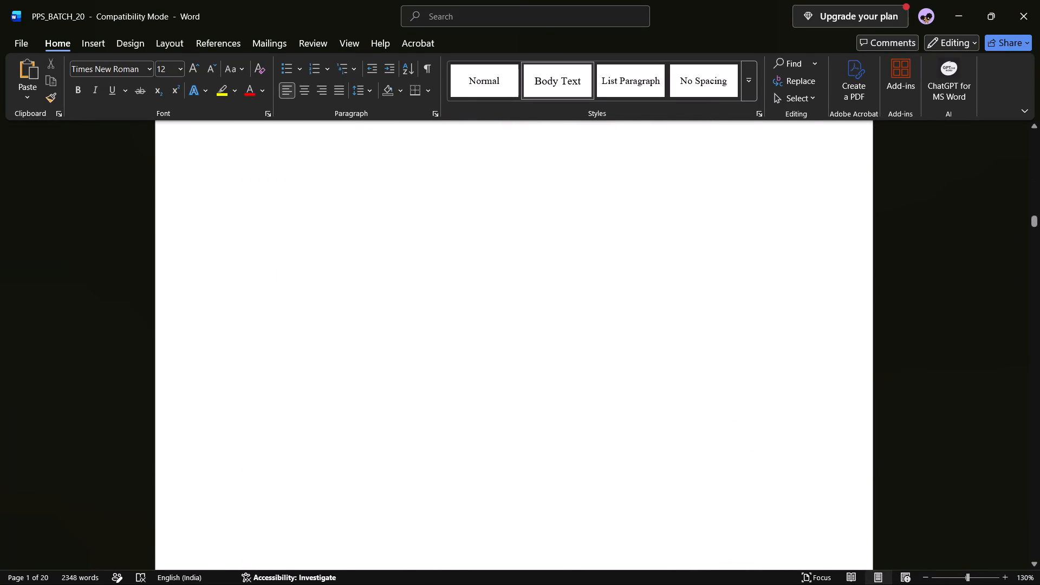
scroll(768, 281, down, 15)
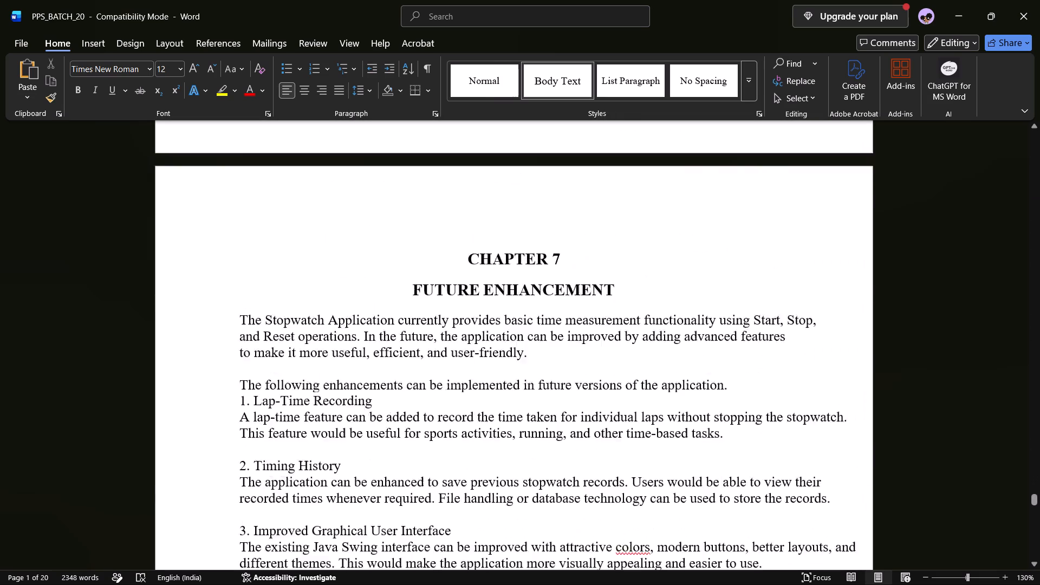
ctrl+scroll(768, 281, down, 5)
Delete the weather console screenshot under the Chapter 5 Result and Discussions heading on page 14.
scroll(768, 281, up, 7)
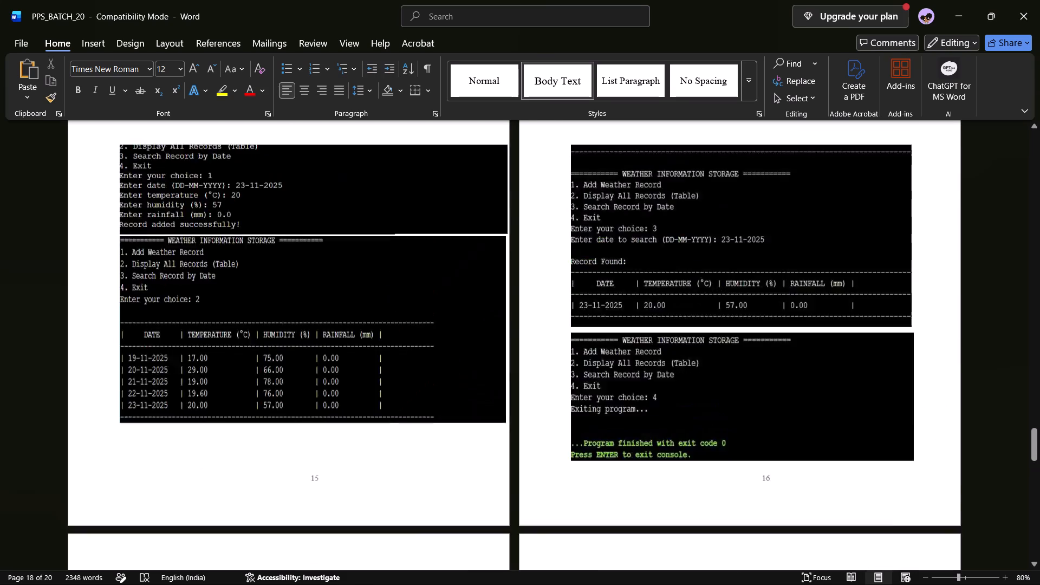
scroll(768, 281, up, 4)
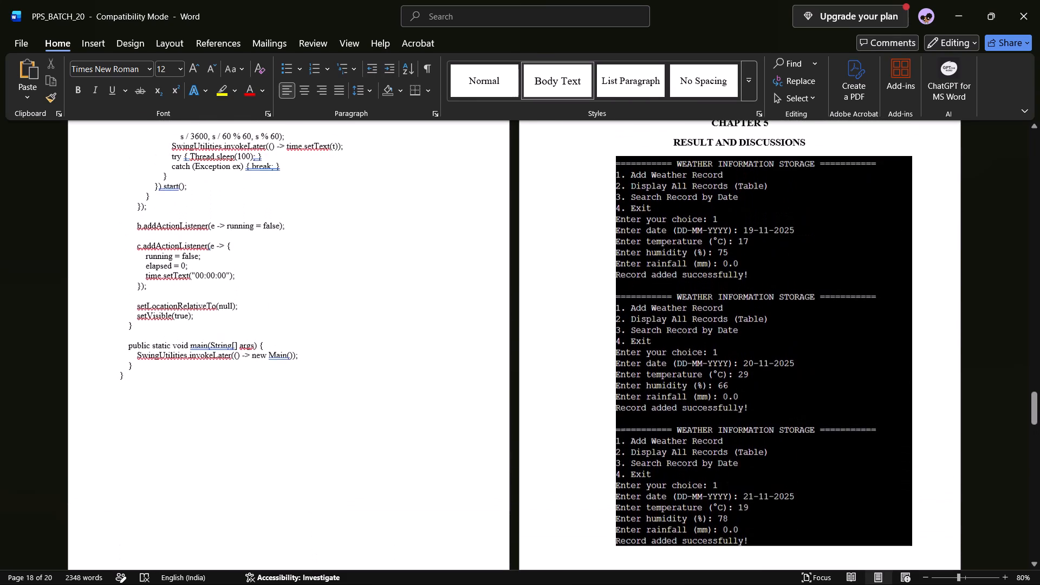
click(768, 281)
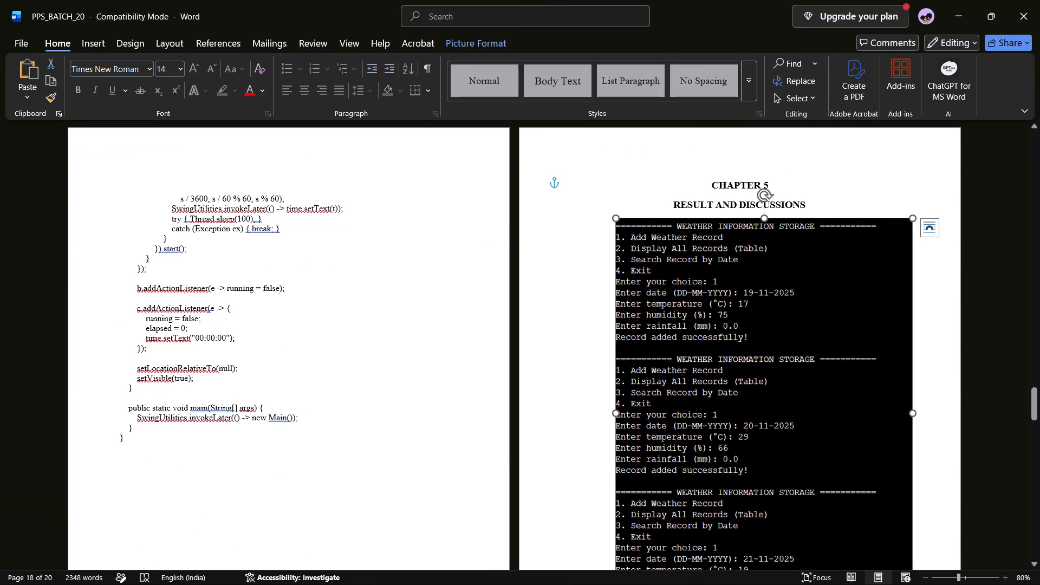
key(BackSpace)
Delete the weather console screenshots that show the added records and the record table on page 15.
scroll(768, 281, down, 3)
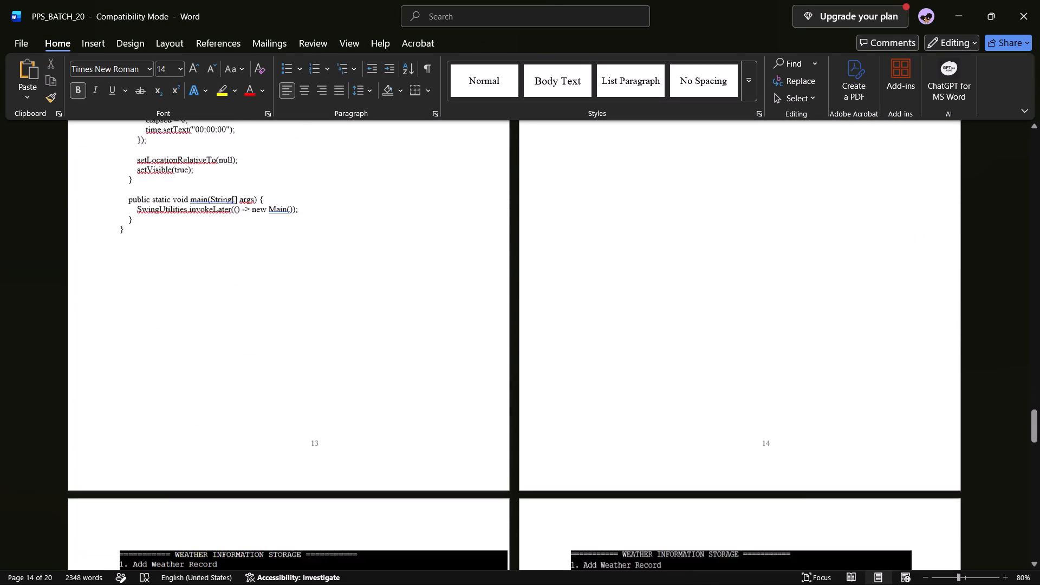
scroll(768, 281, down, 3)
click(461, 259)
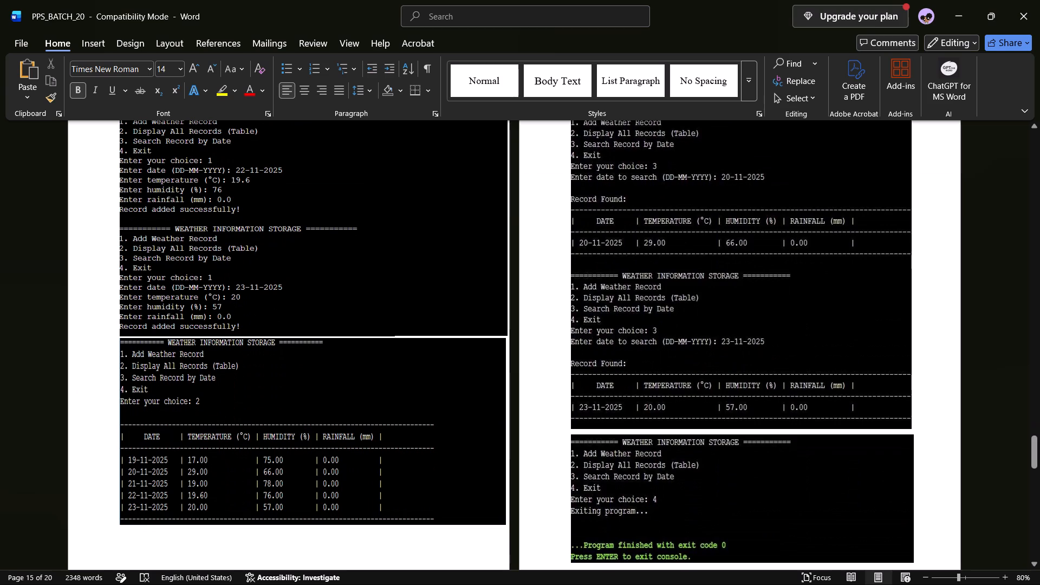
key(BackSpace)
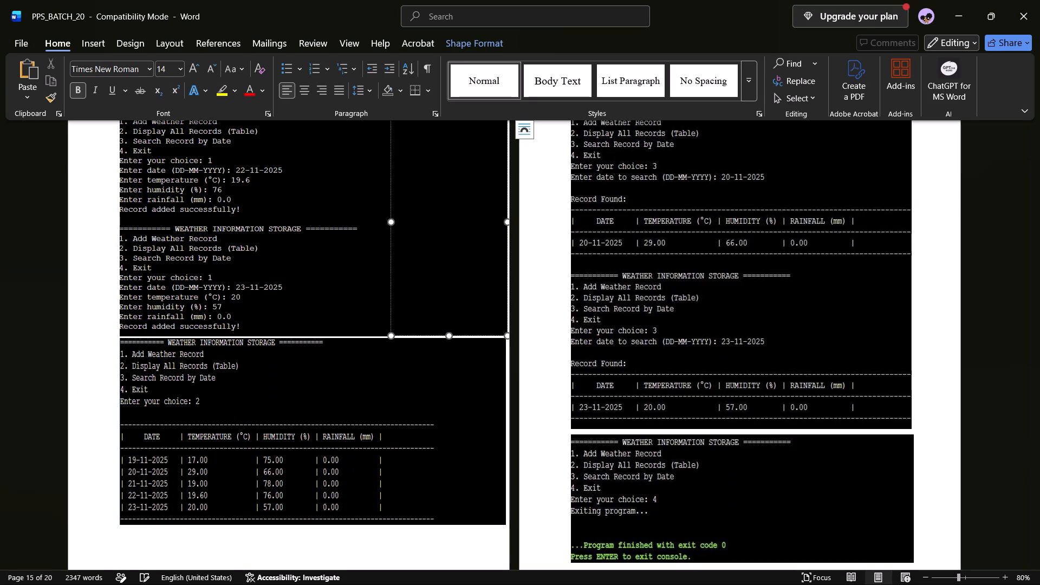
click(374, 265)
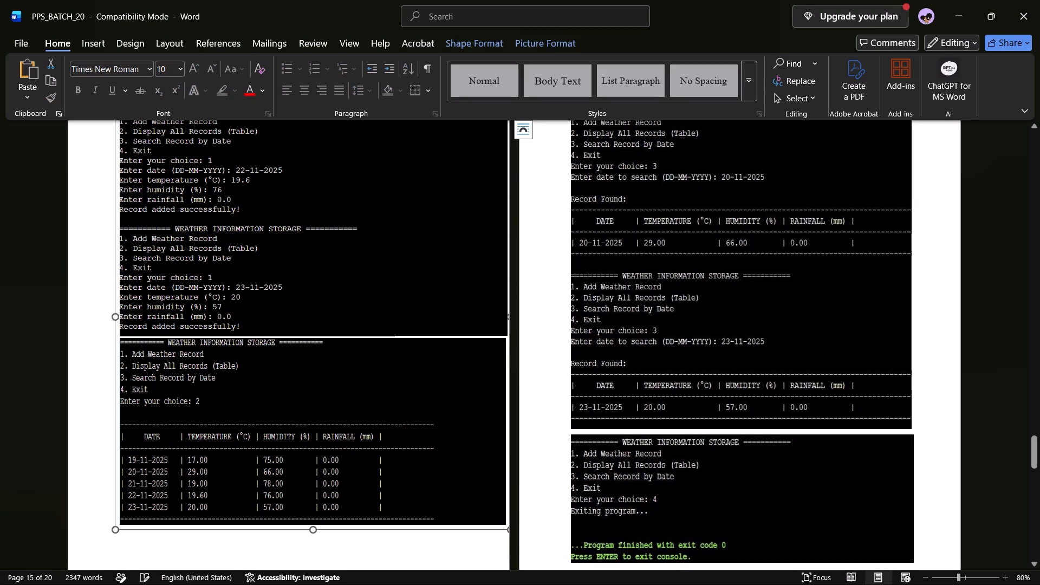
key(BackSpace)
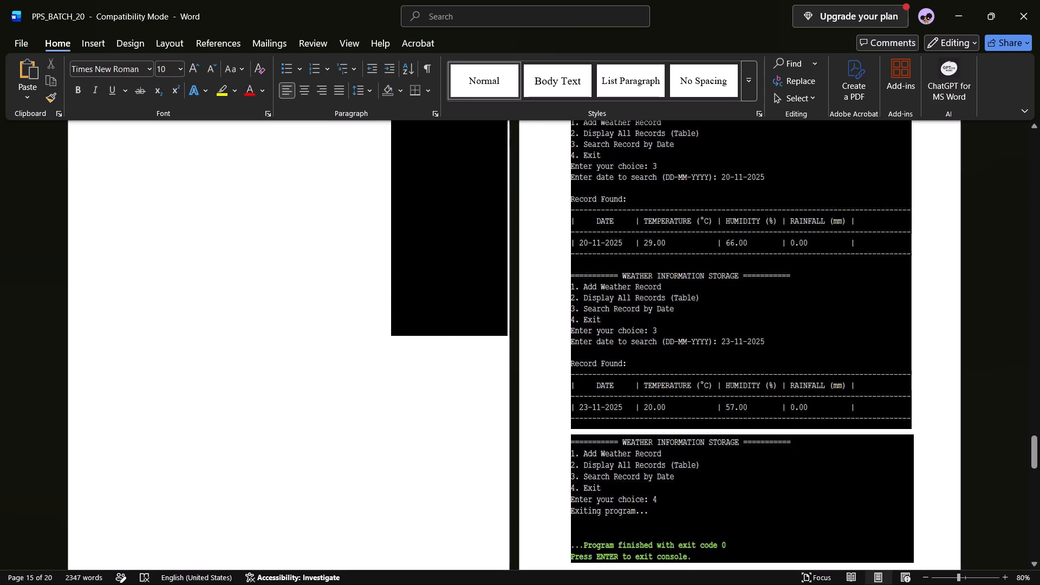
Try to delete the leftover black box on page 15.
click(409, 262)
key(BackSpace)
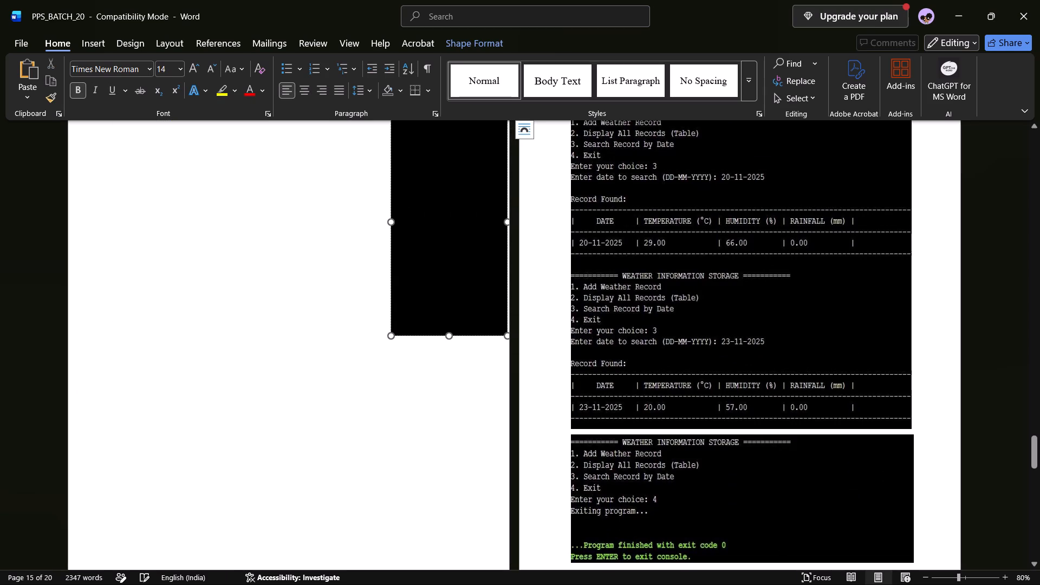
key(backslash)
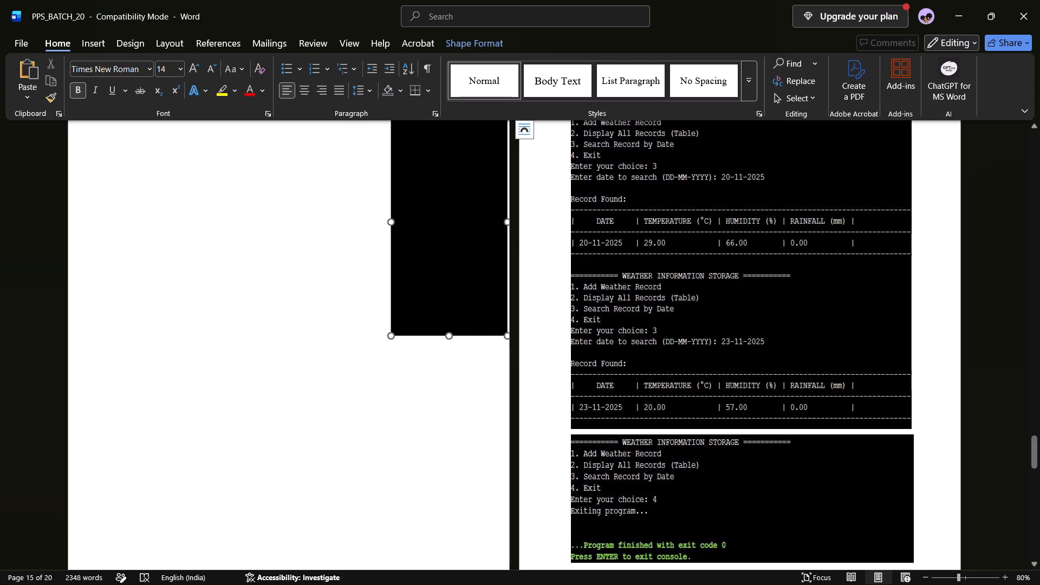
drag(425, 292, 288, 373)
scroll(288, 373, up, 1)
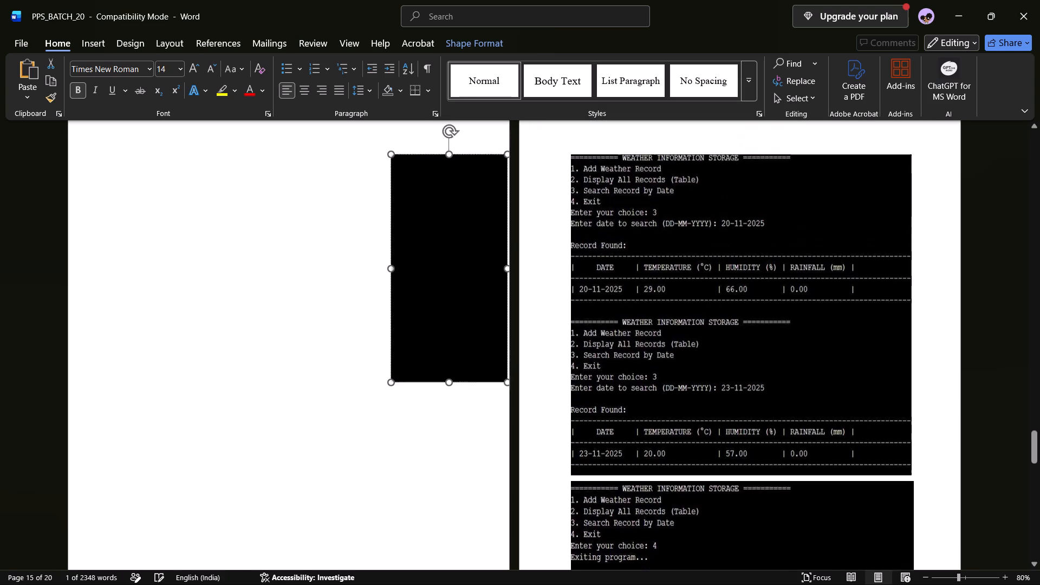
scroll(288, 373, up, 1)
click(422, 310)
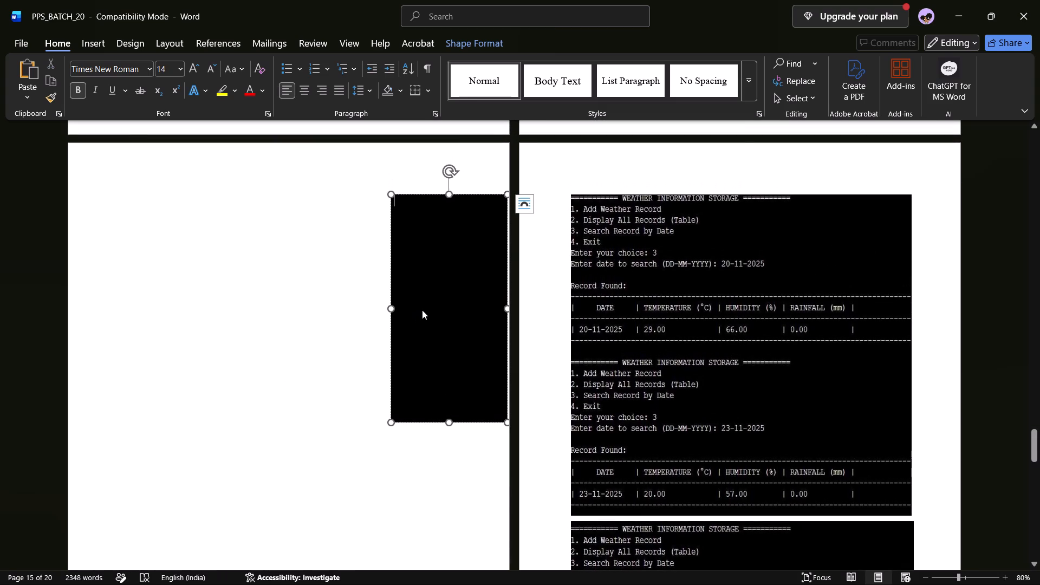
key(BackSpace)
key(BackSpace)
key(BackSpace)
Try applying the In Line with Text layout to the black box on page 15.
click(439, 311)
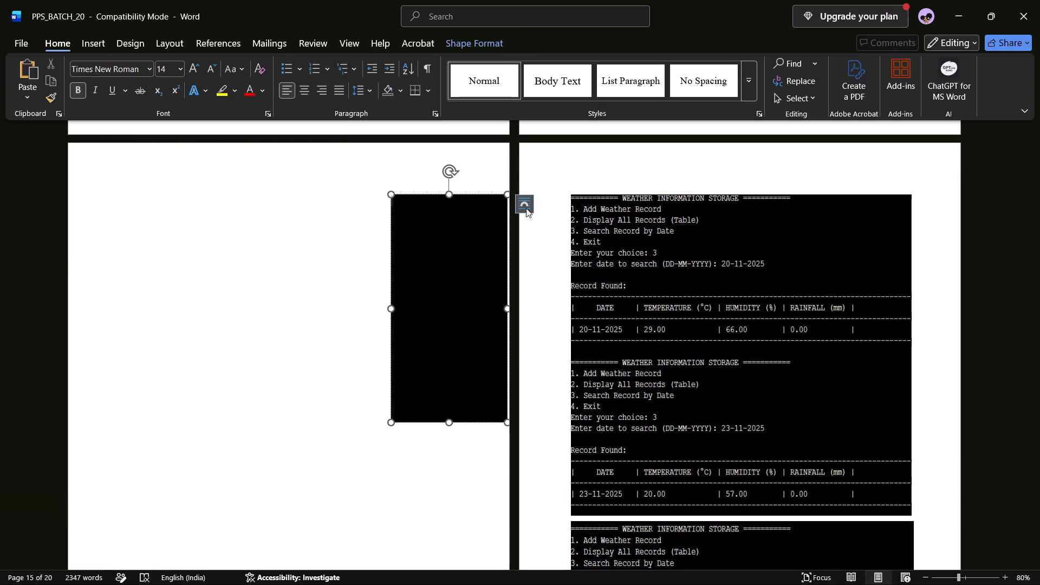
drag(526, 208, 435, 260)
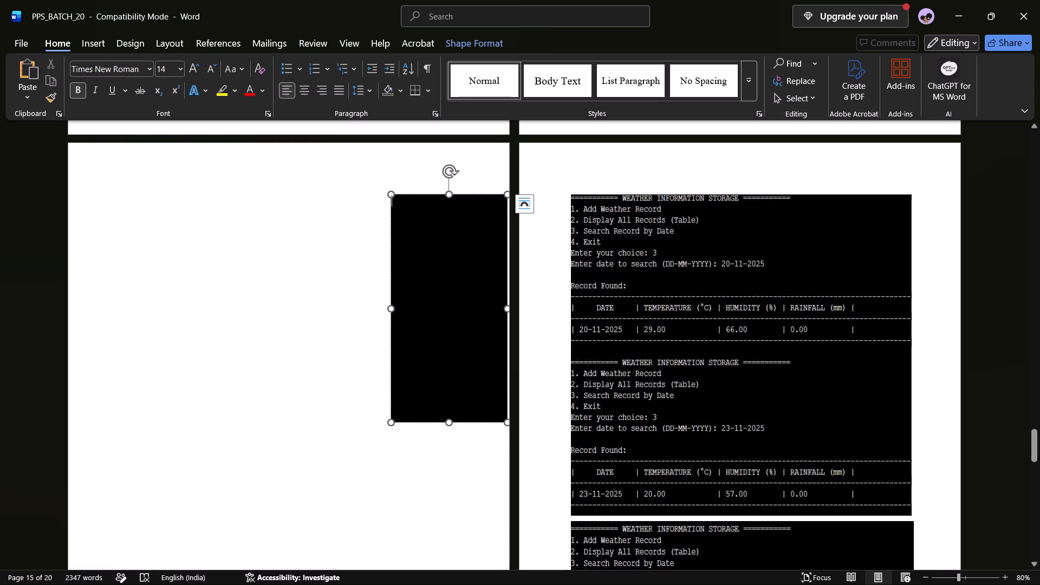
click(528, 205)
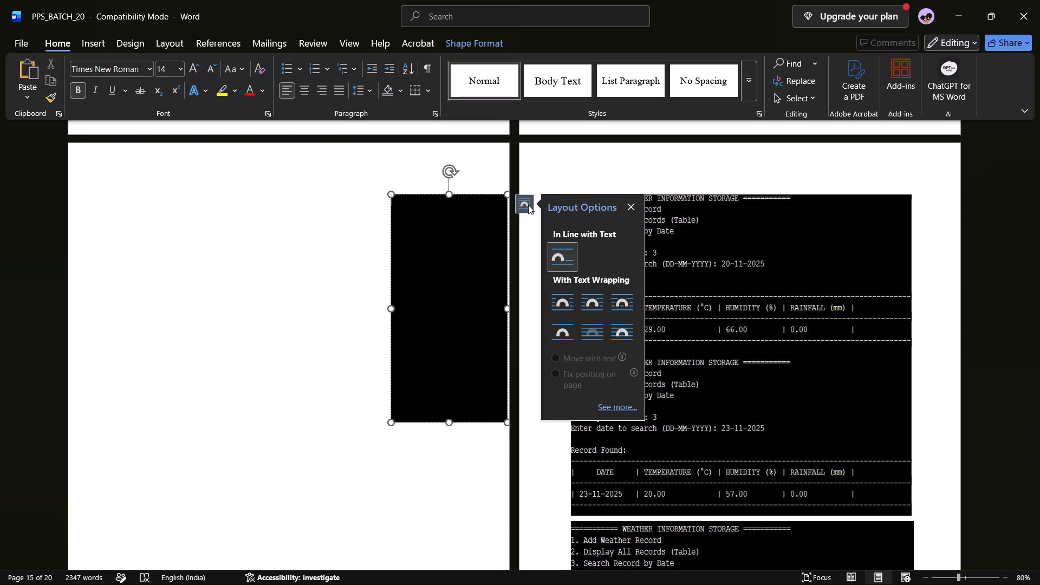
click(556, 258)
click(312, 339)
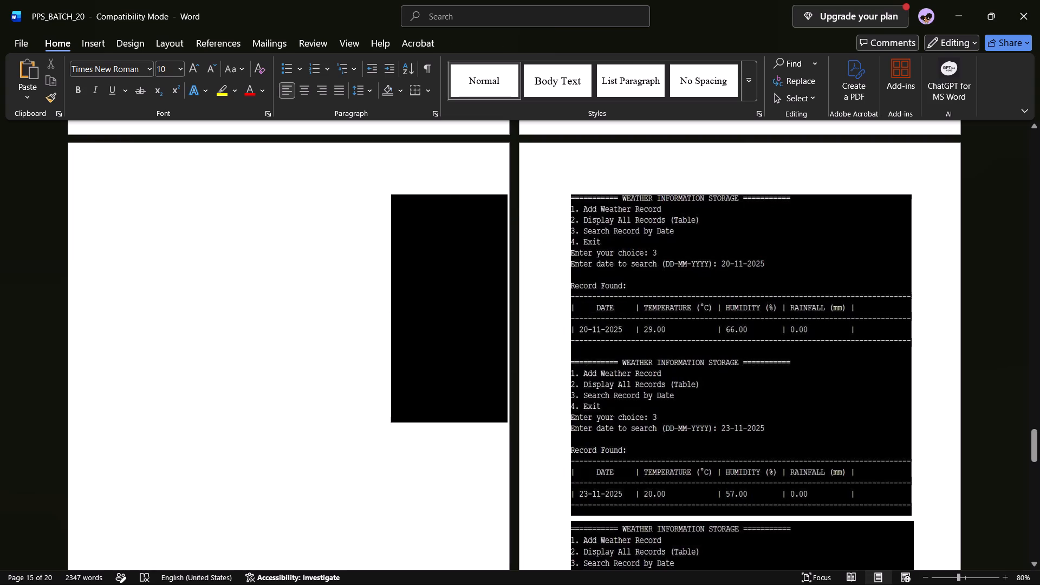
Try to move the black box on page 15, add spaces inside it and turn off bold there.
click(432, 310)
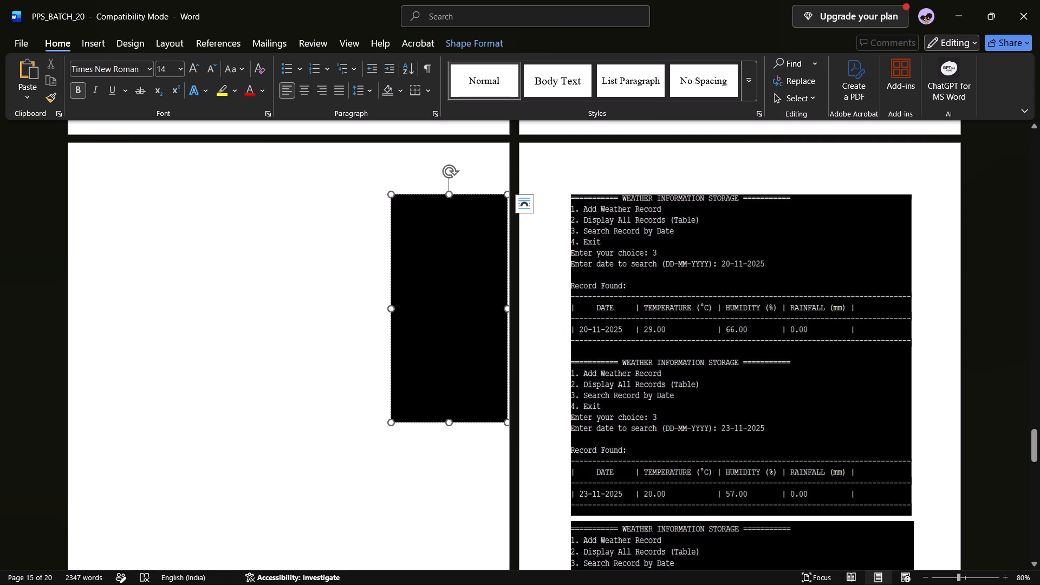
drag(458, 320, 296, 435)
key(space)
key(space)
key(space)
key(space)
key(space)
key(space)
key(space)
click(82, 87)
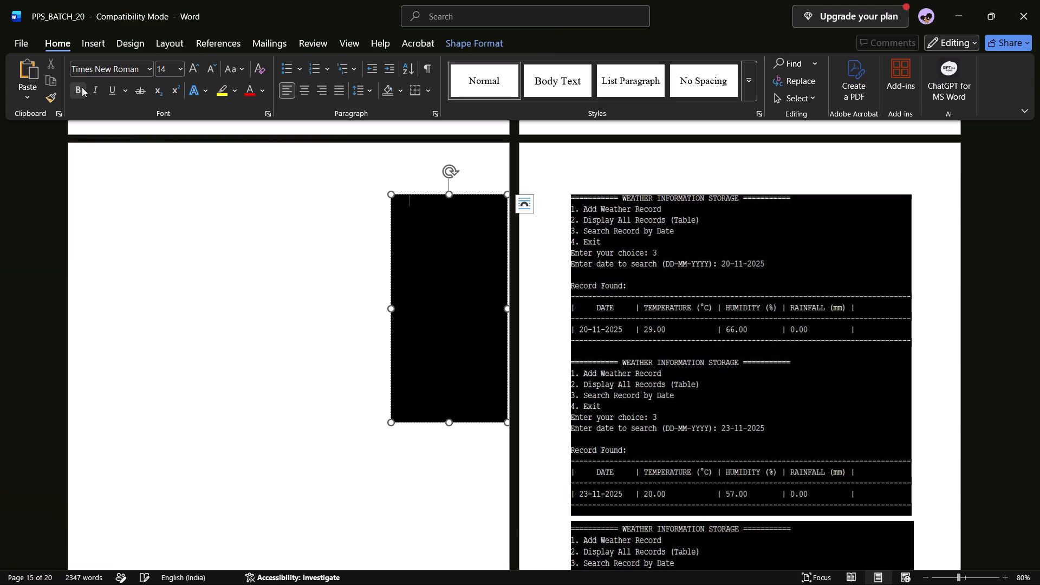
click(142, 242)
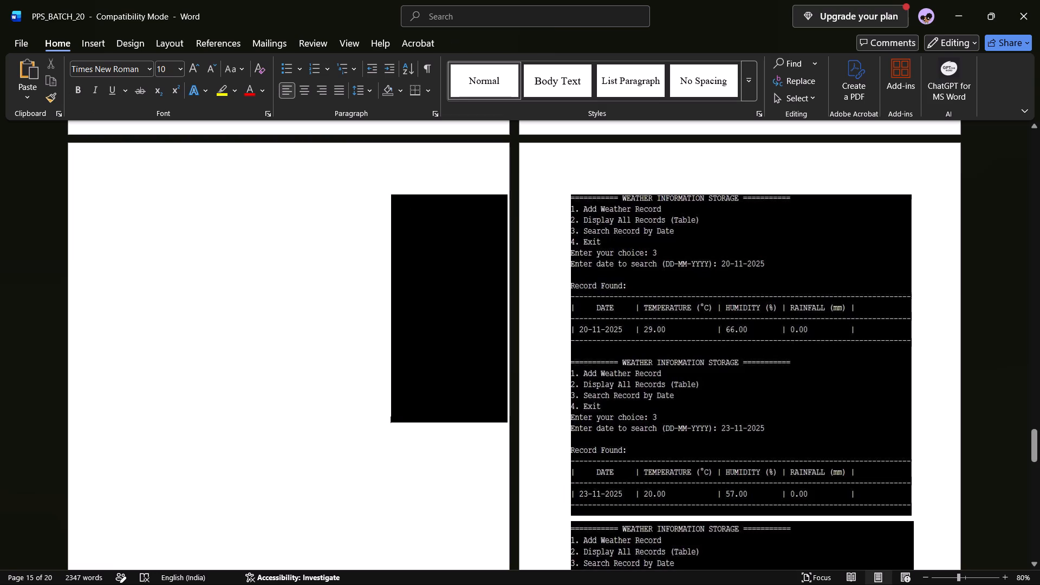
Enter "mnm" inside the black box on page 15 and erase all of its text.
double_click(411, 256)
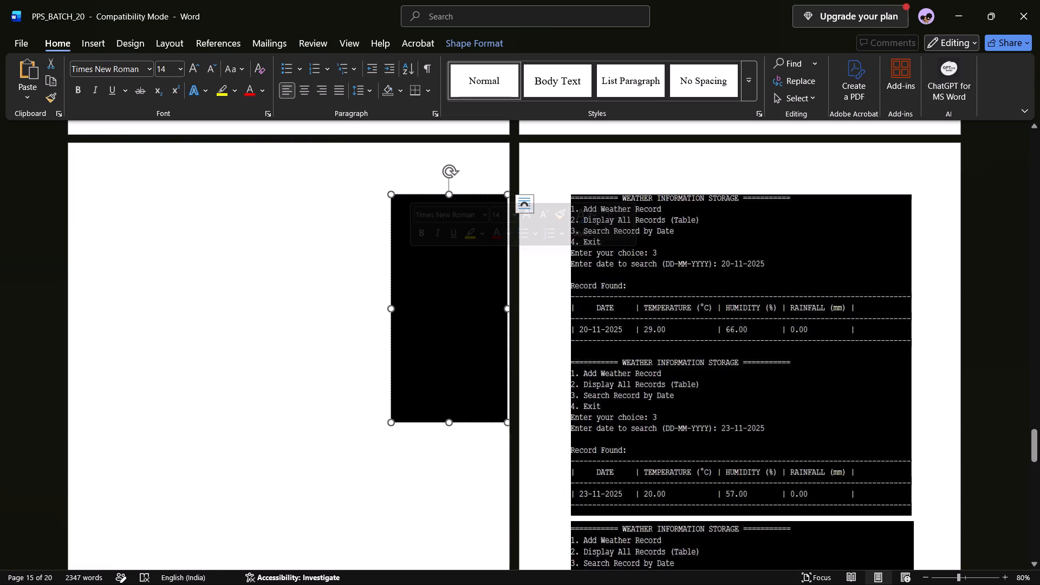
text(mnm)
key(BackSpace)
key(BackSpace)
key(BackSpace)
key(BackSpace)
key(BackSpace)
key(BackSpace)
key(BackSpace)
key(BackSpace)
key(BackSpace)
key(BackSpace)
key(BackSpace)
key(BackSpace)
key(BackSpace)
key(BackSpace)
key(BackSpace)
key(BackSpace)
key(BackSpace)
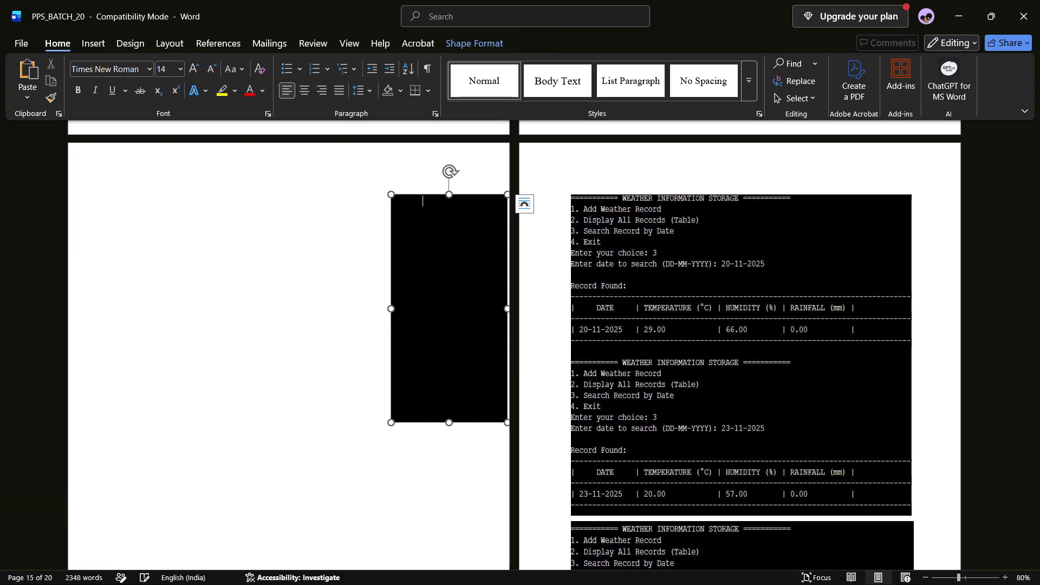
Delete the weather record search screenshot and the program exit screenshot on page 16.
click(656, 348)
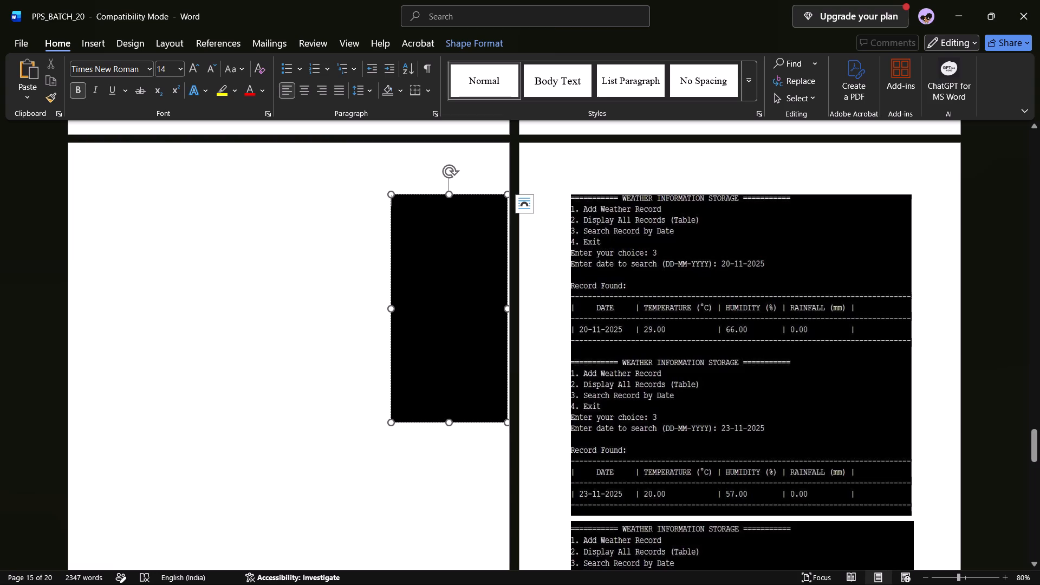
key(BackSpace)
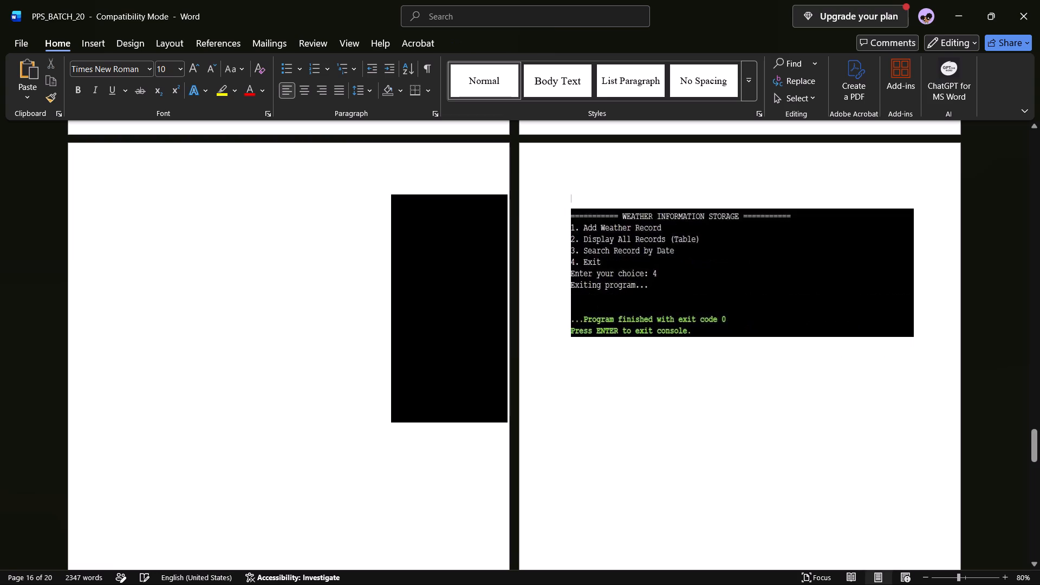
click(706, 308)
key(BackSpace)
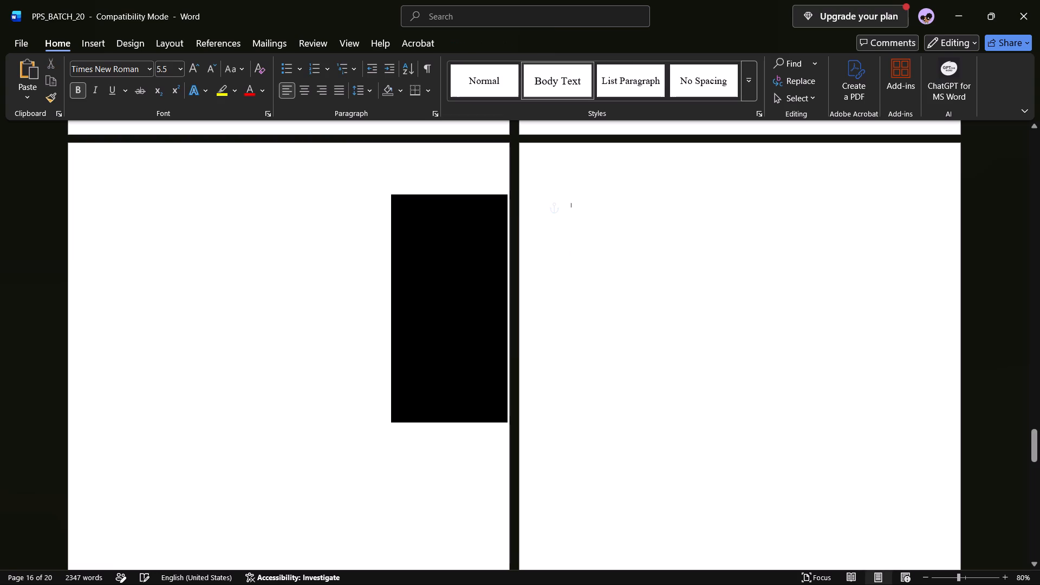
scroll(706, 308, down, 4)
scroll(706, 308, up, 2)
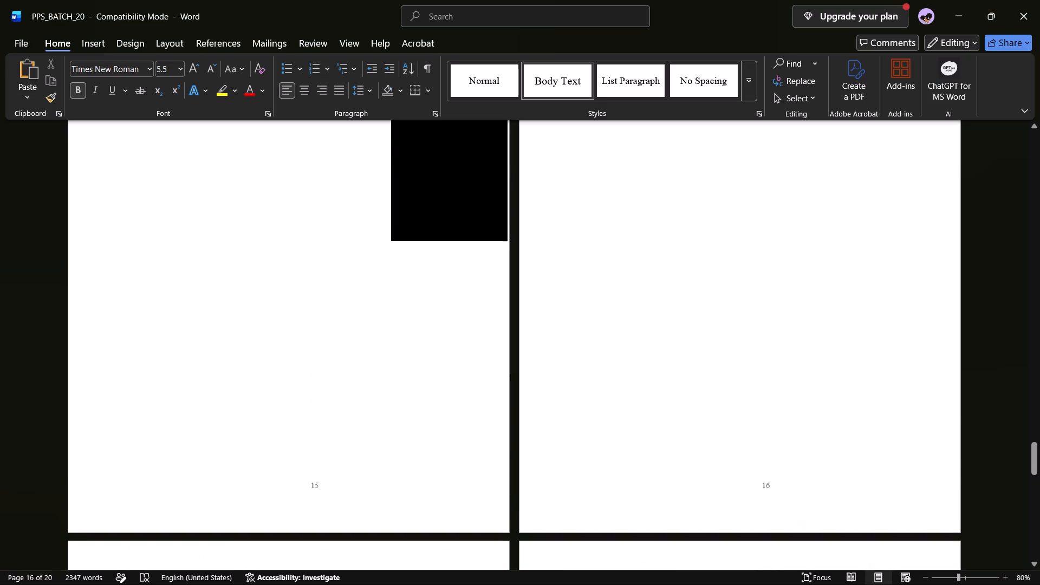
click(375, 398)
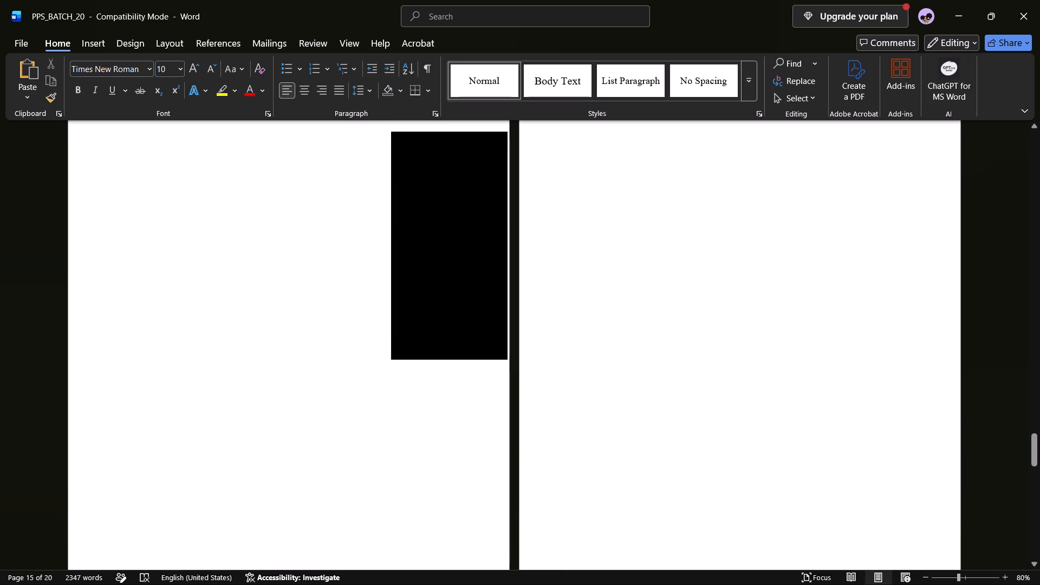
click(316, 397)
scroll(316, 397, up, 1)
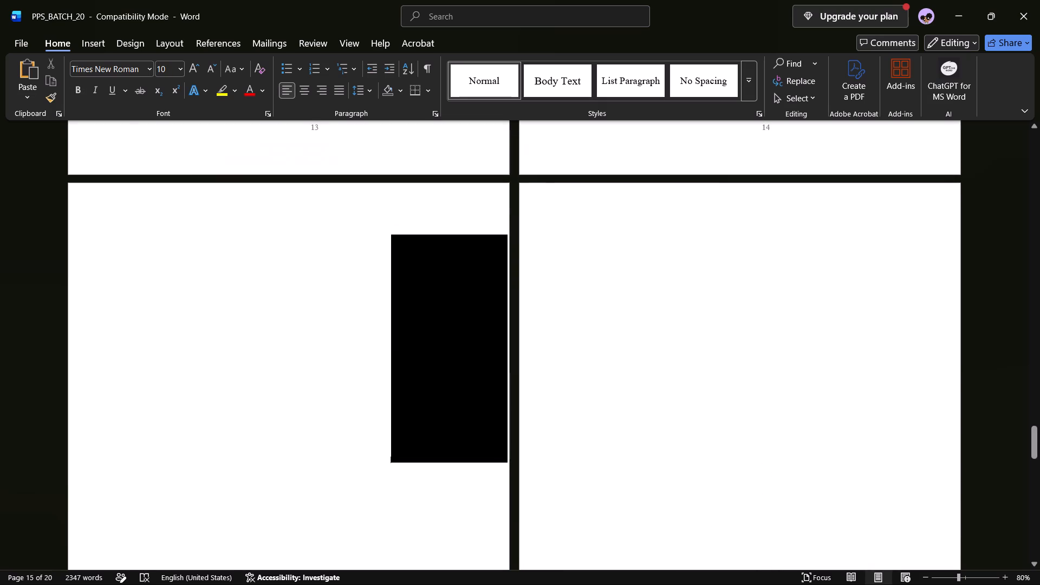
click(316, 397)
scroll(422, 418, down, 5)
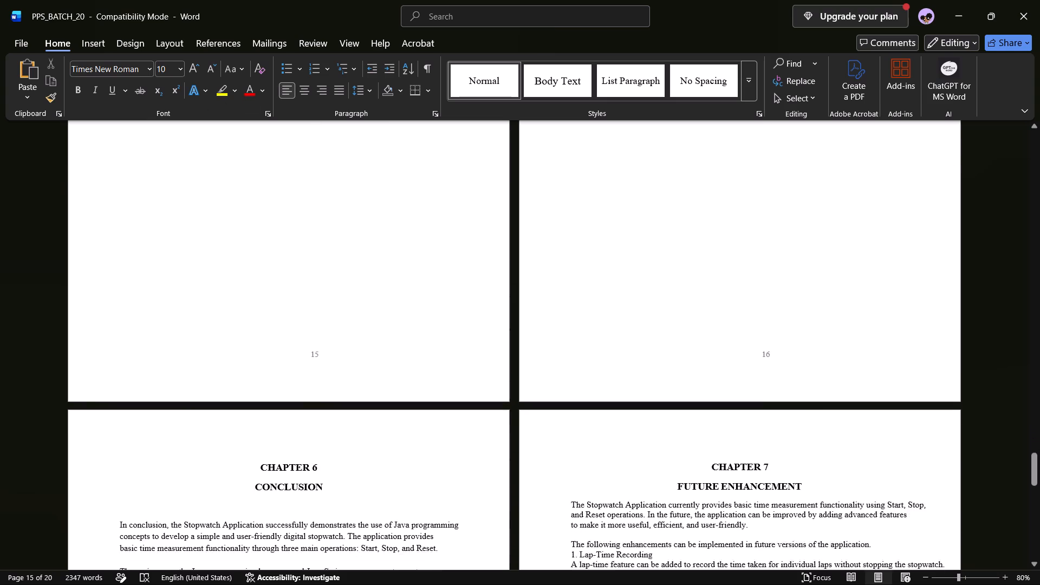
Save the edited PPS_BATCH_20 report under its existing name.
scroll(422, 418, down, 5)
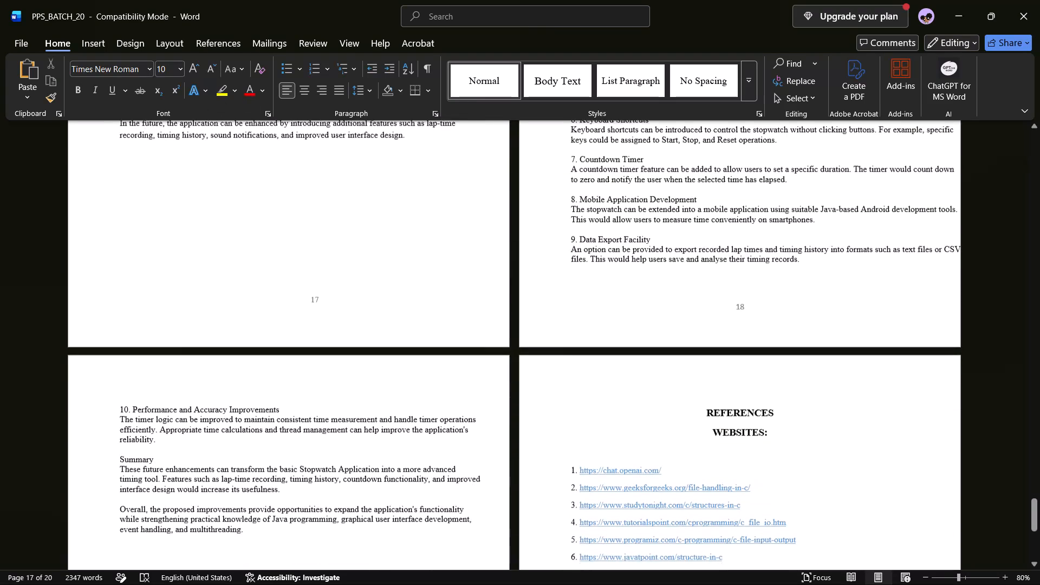
scroll(422, 418, down, 3)
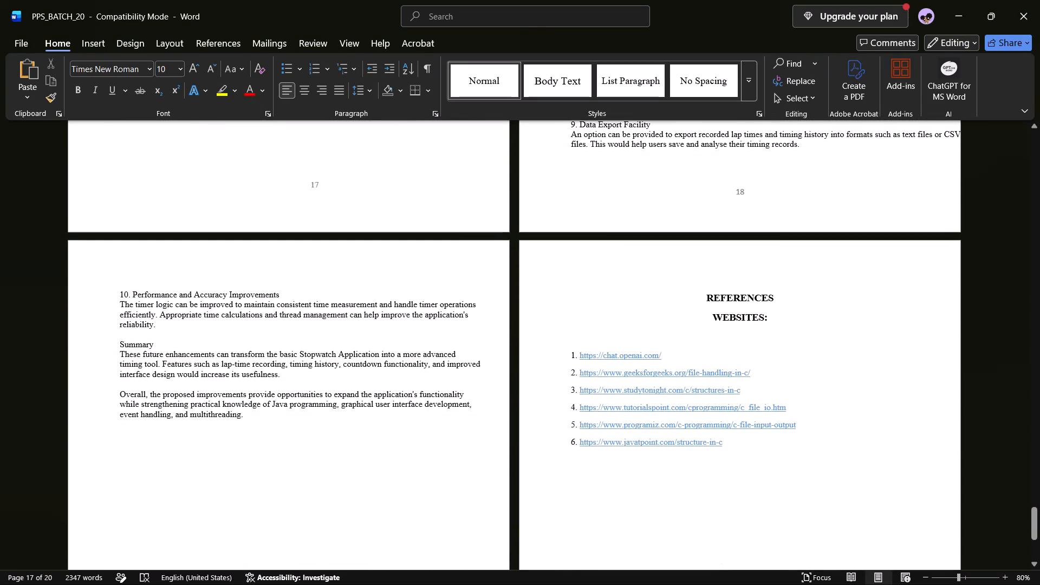
scroll(422, 418, up, 9)
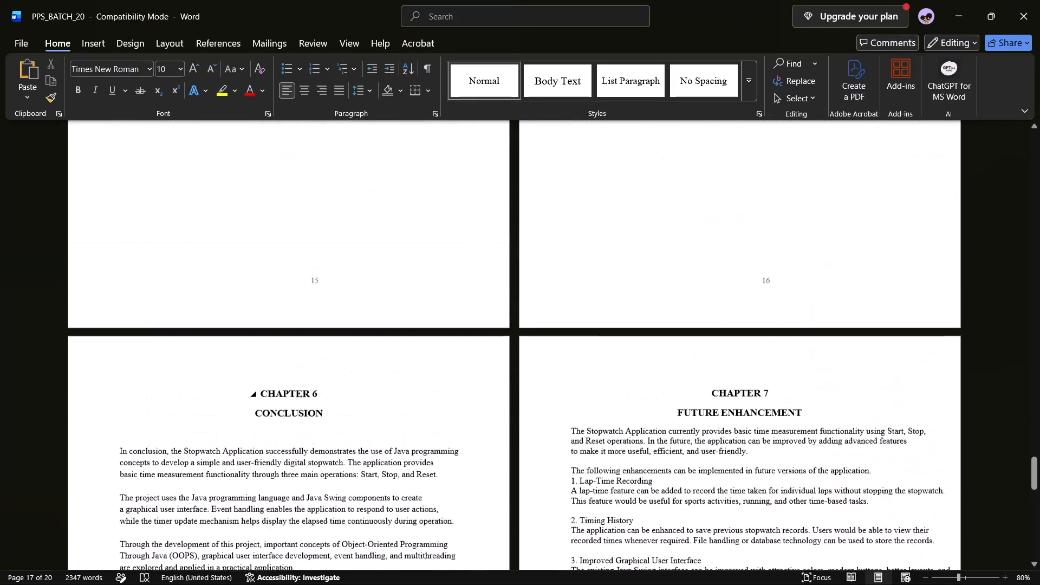
scroll(422, 418, up, 3)
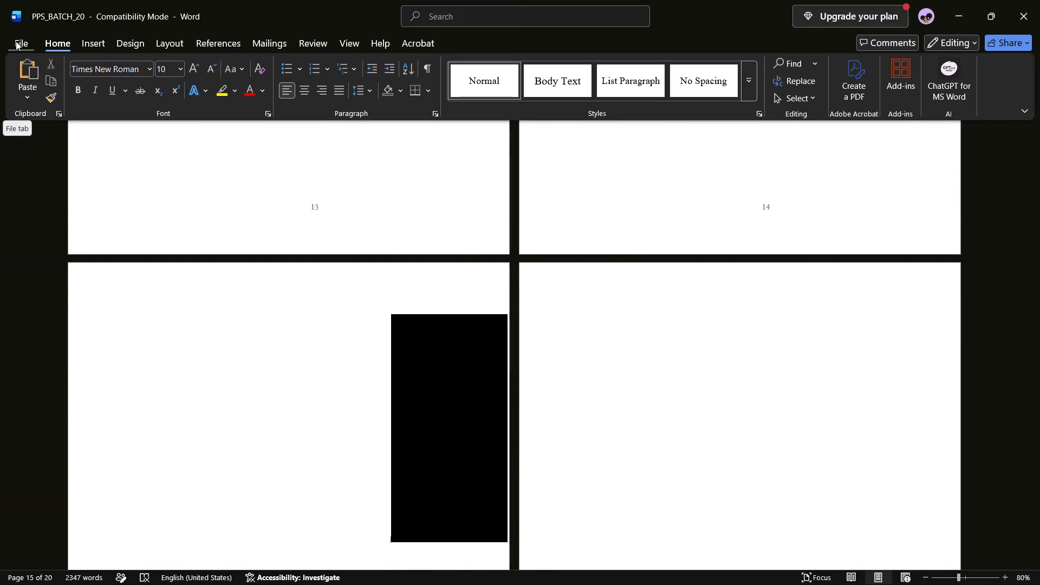
key(ctrl+s)
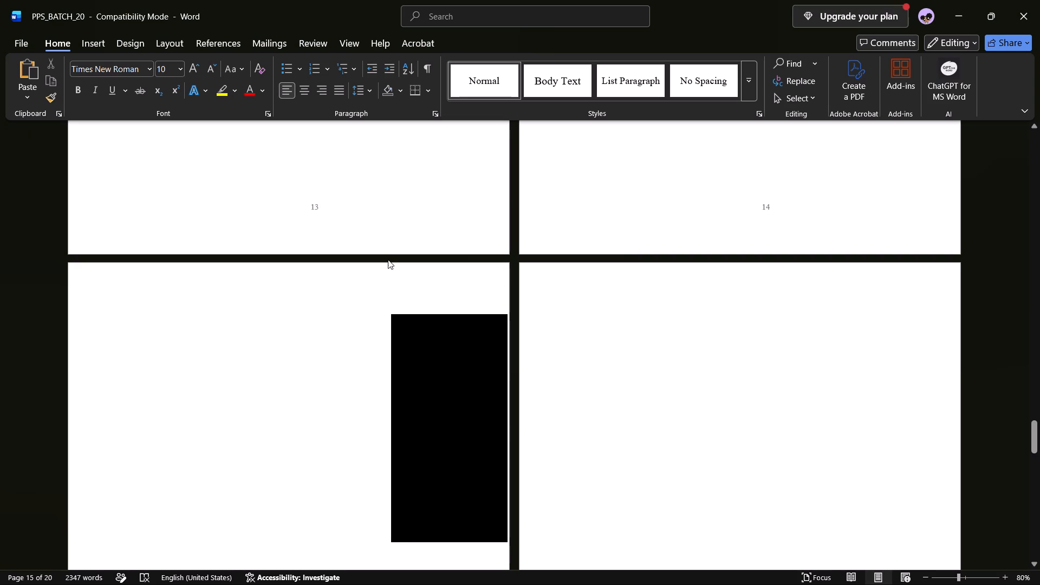
key(ctrl+s)
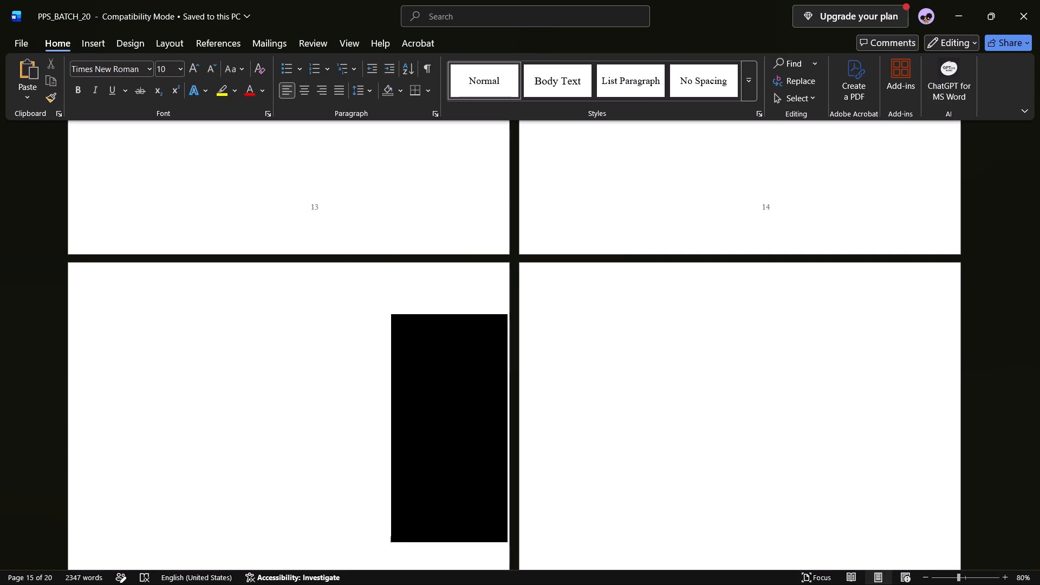
click(24, 45)
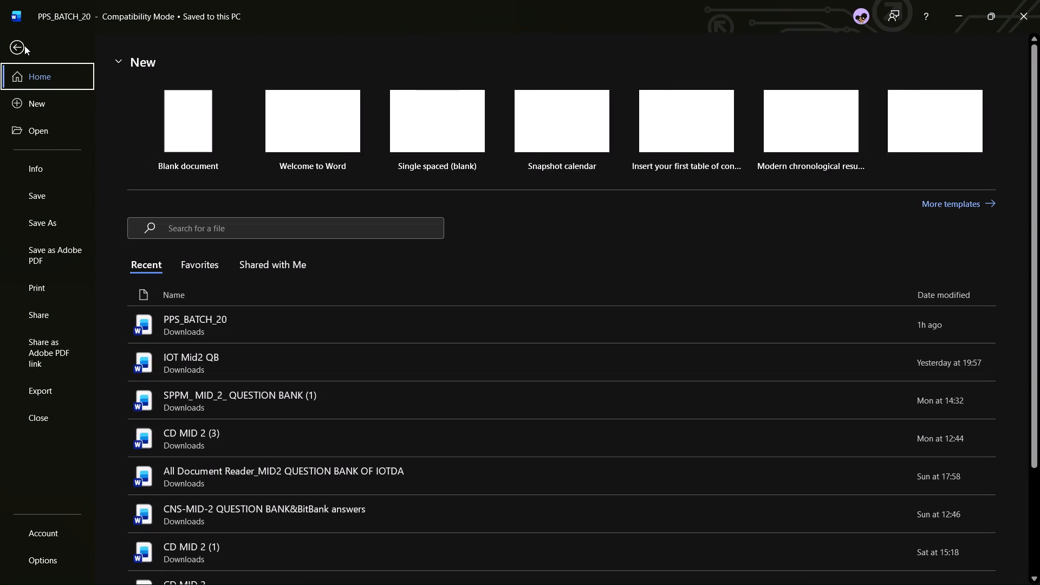
click(66, 201)
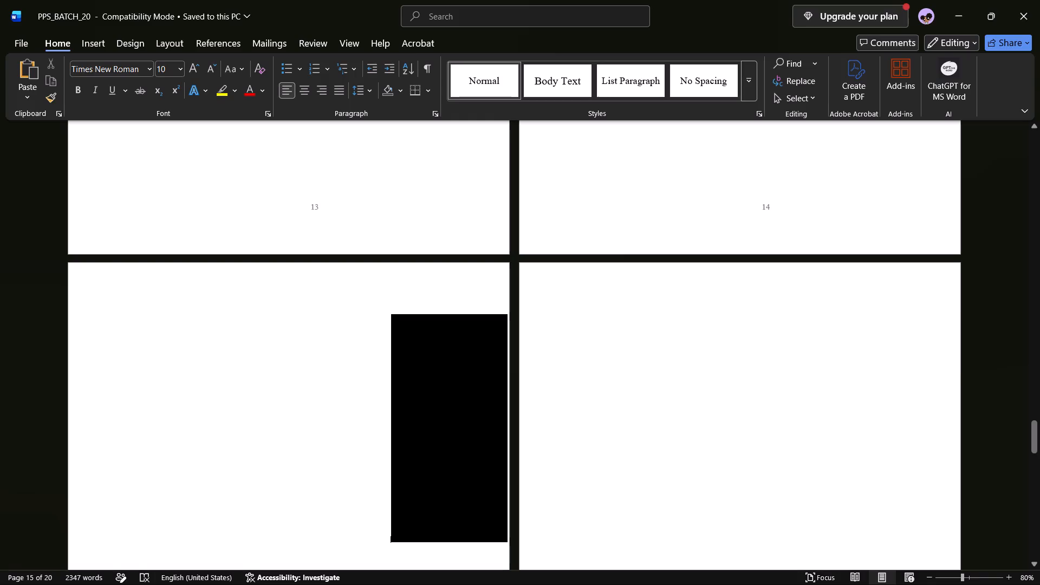
Save a copy of the report as a Word Document named "oops doc" in the Downloads folder.
click(20, 44)
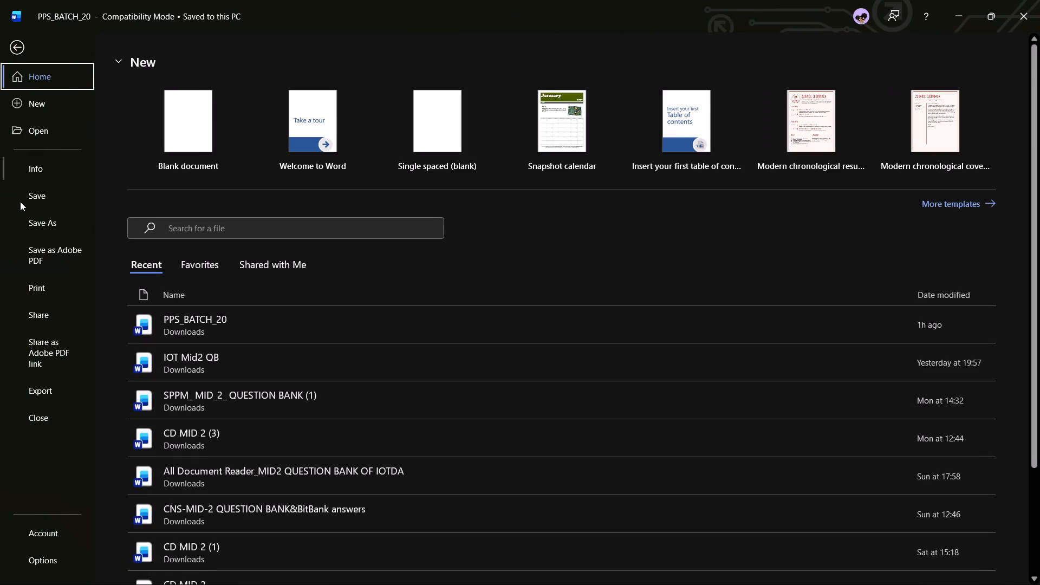
click(60, 219)
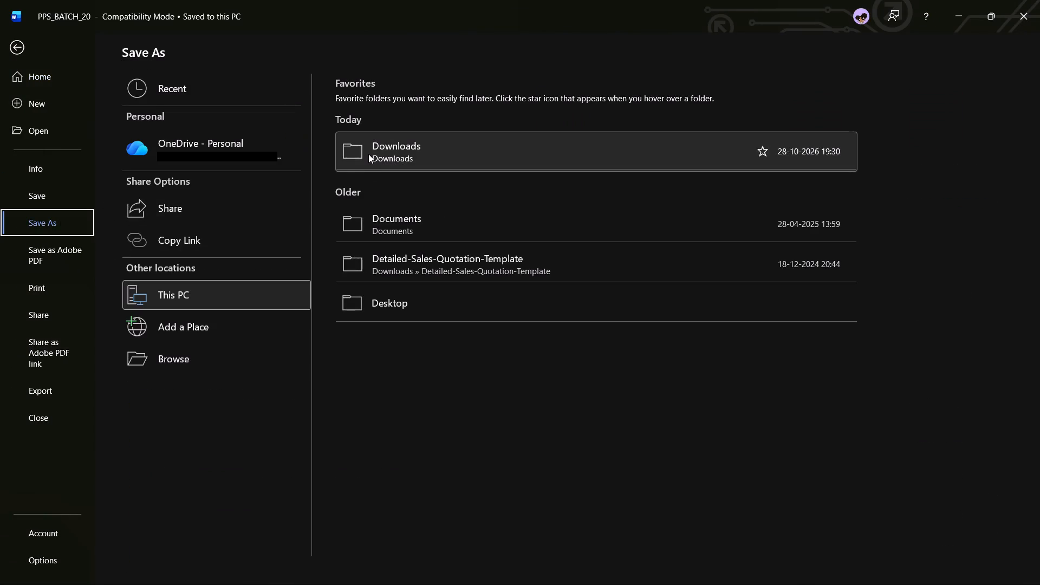
click(368, 154)
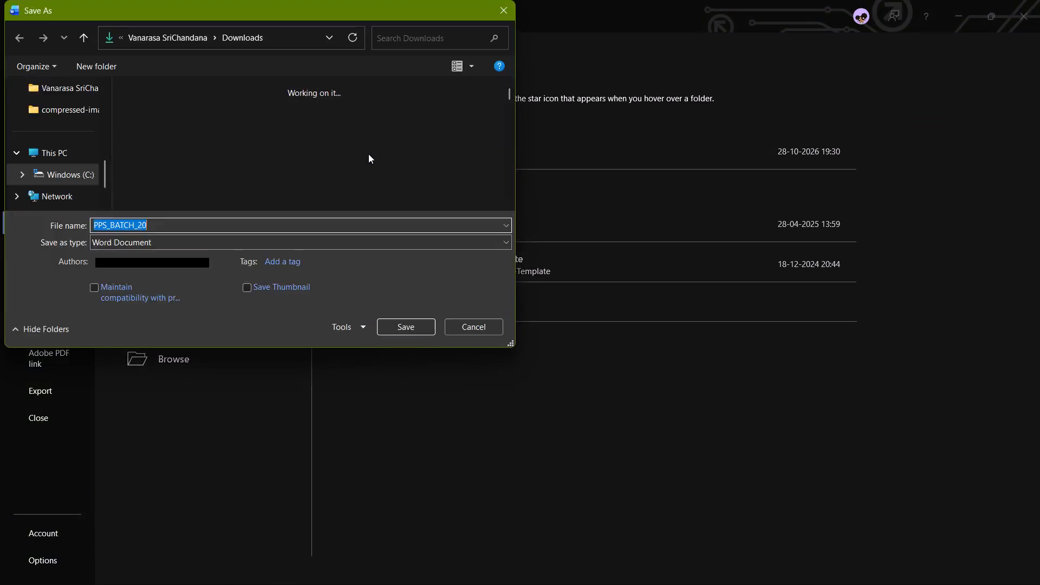
scroll(45, 163, up, 1)
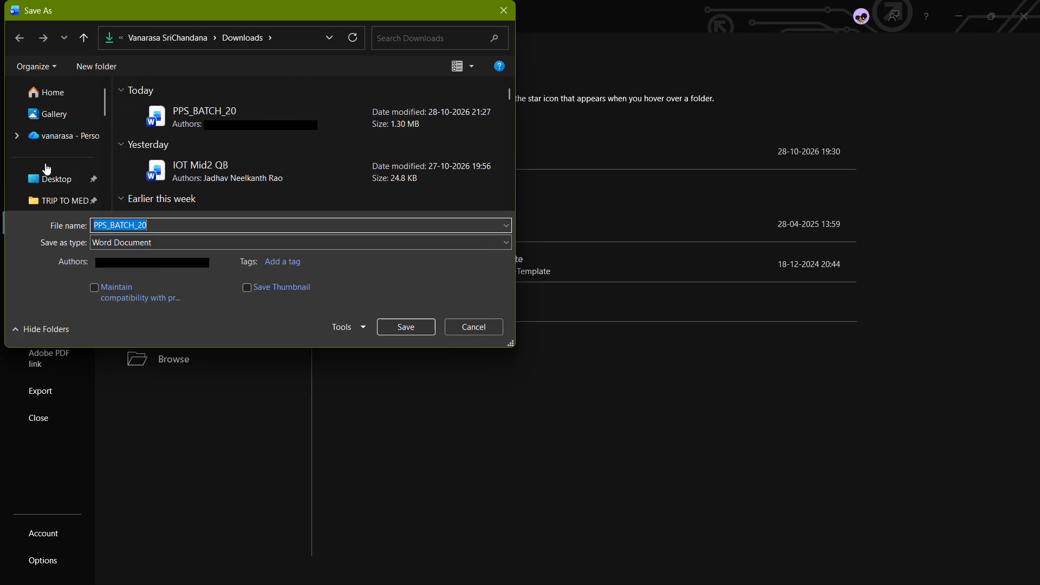
scroll(45, 163, up, 1)
scroll(45, 163, down, 1)
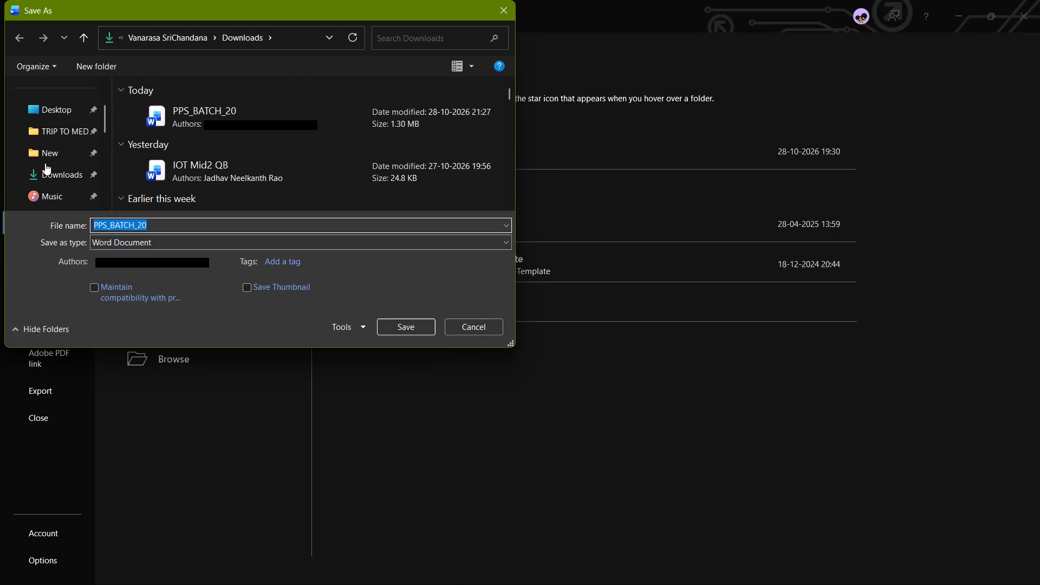
click(55, 175)
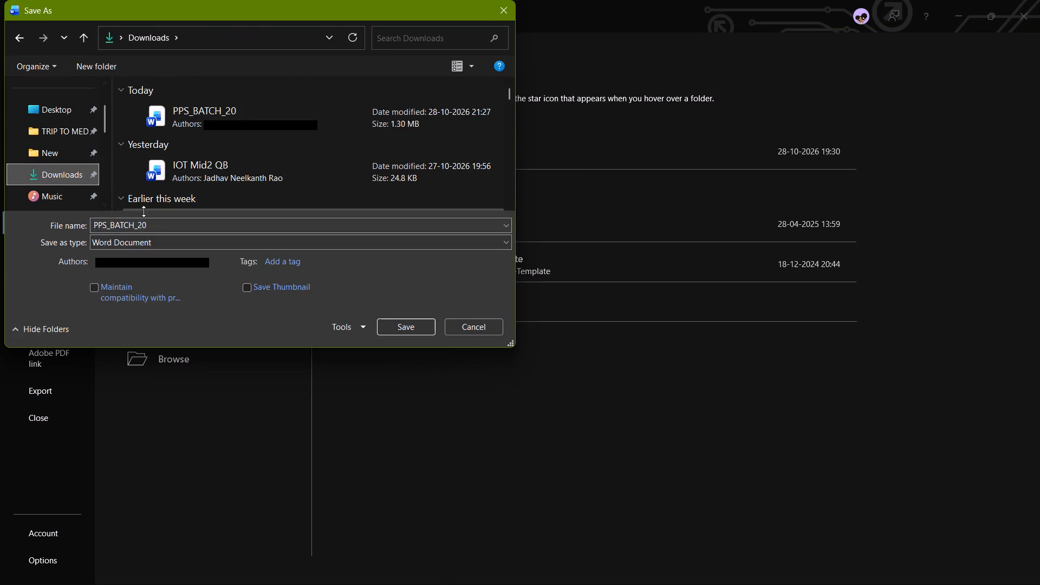
double_click(137, 224)
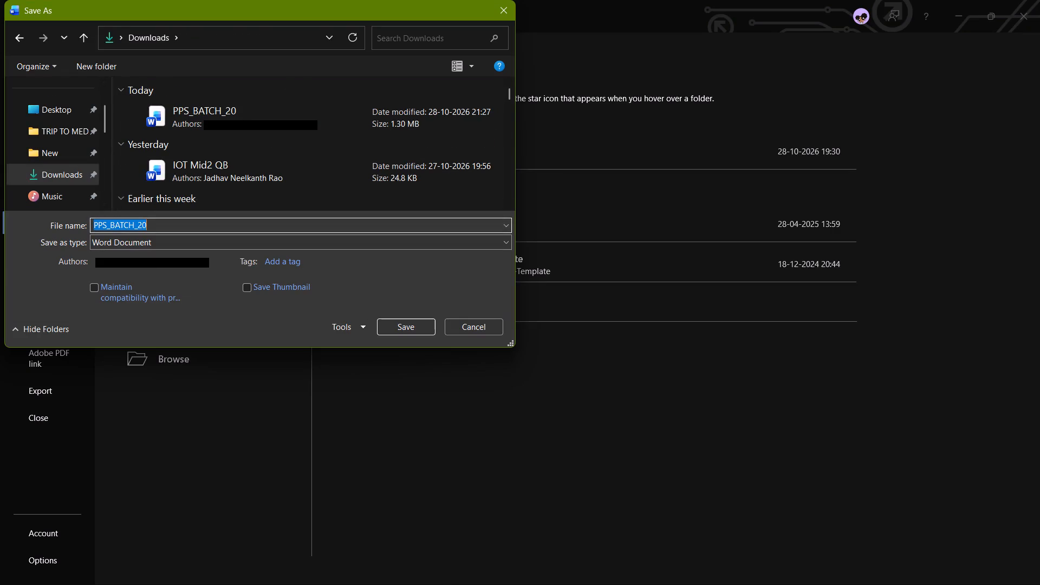
text(oops)
key(space)
text(doc)
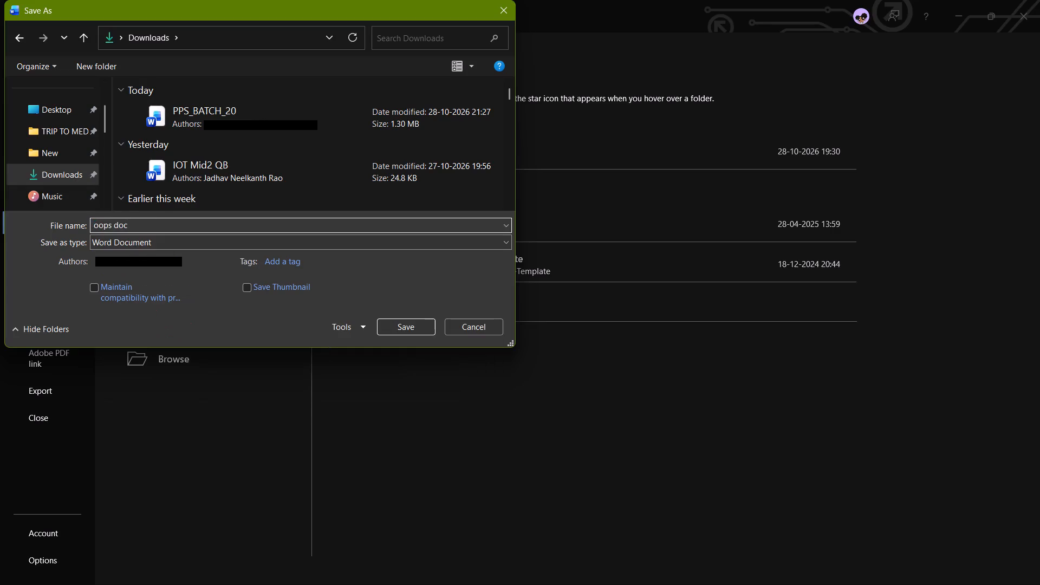
key(Return)
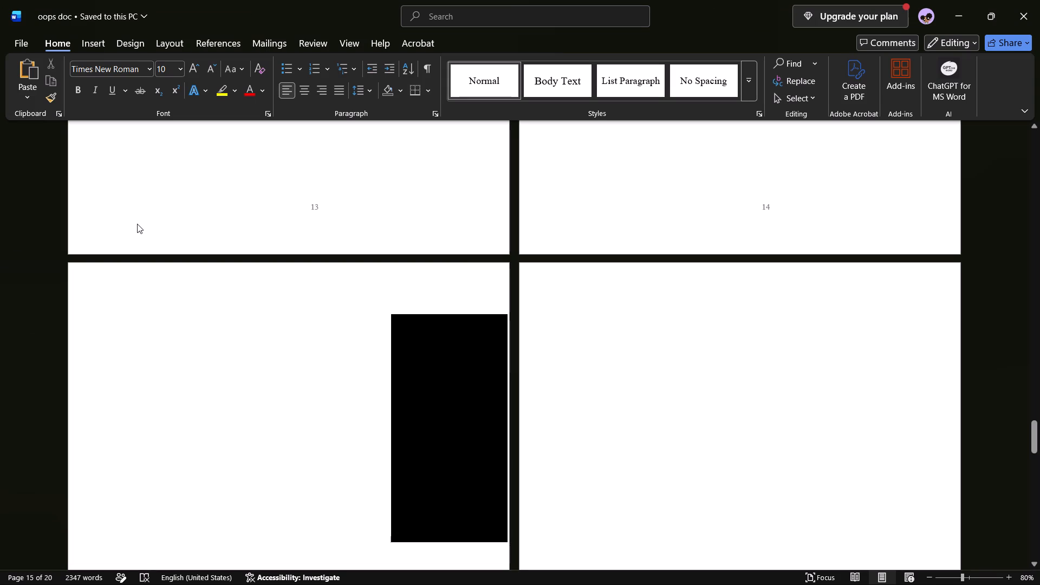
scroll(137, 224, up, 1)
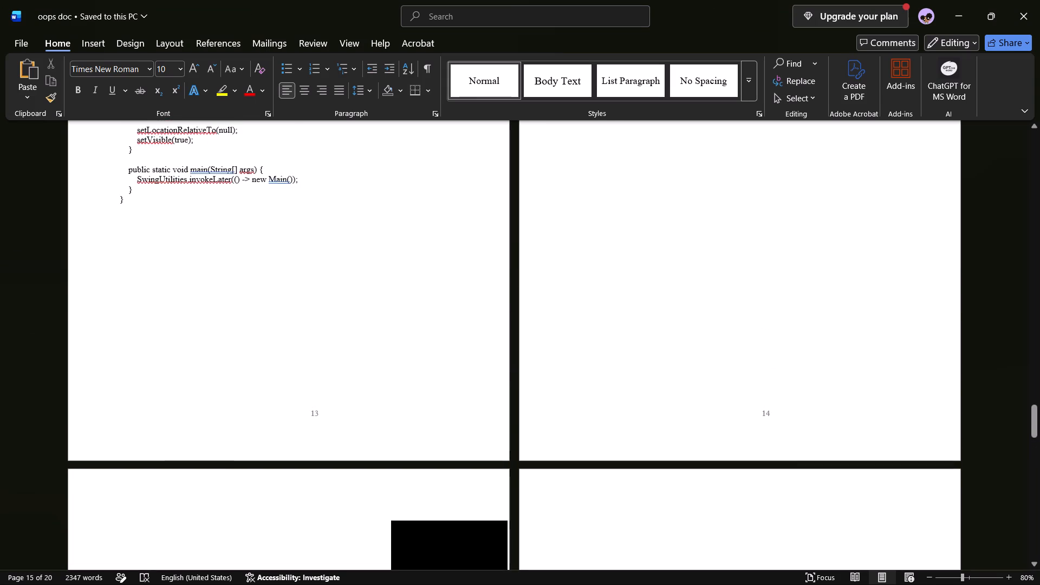